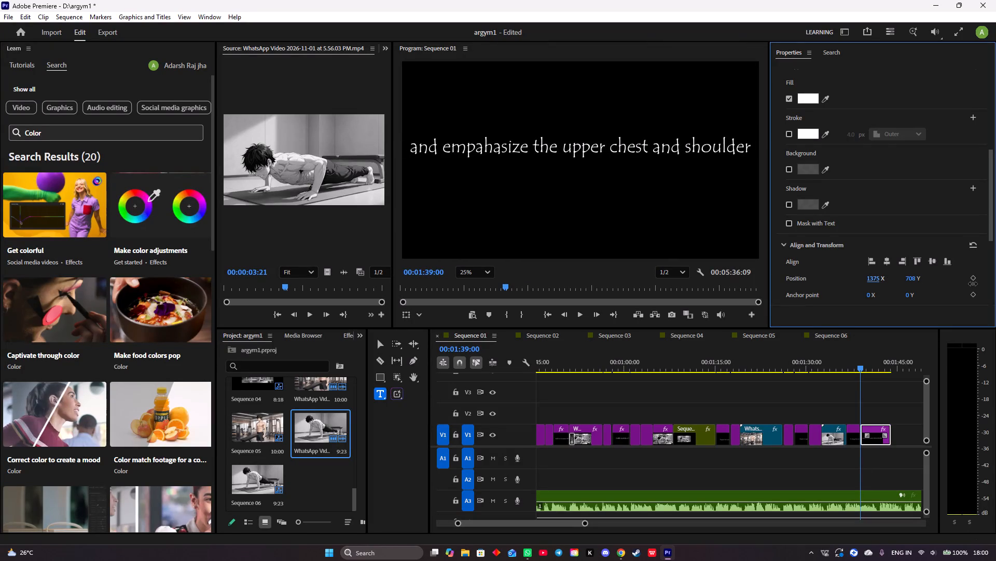
Set the vertical position of the "and empahasize the upper chest and shoulder" caption to 778.
drag(909, 279, 915, 279)
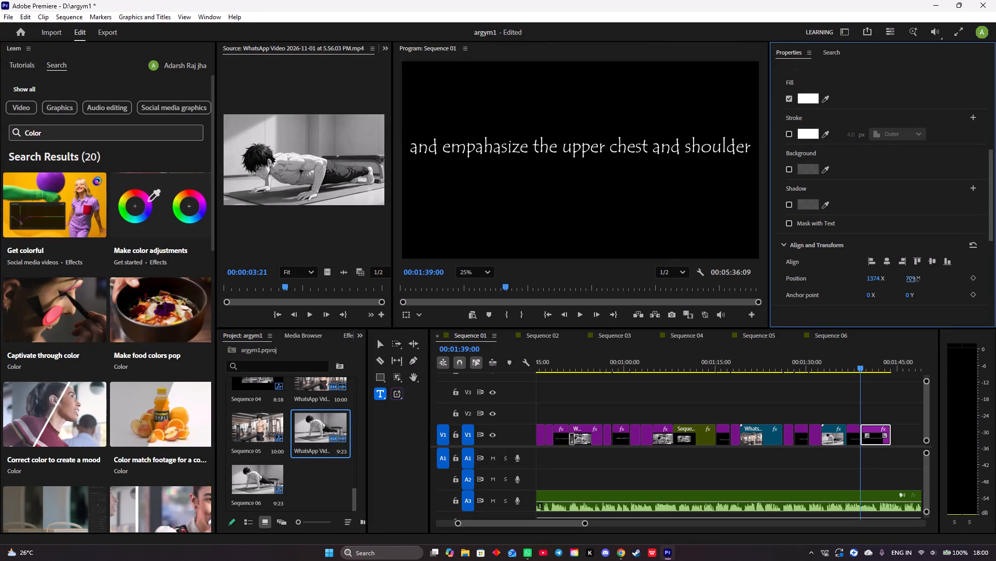
drag(915, 279, 951, 286)
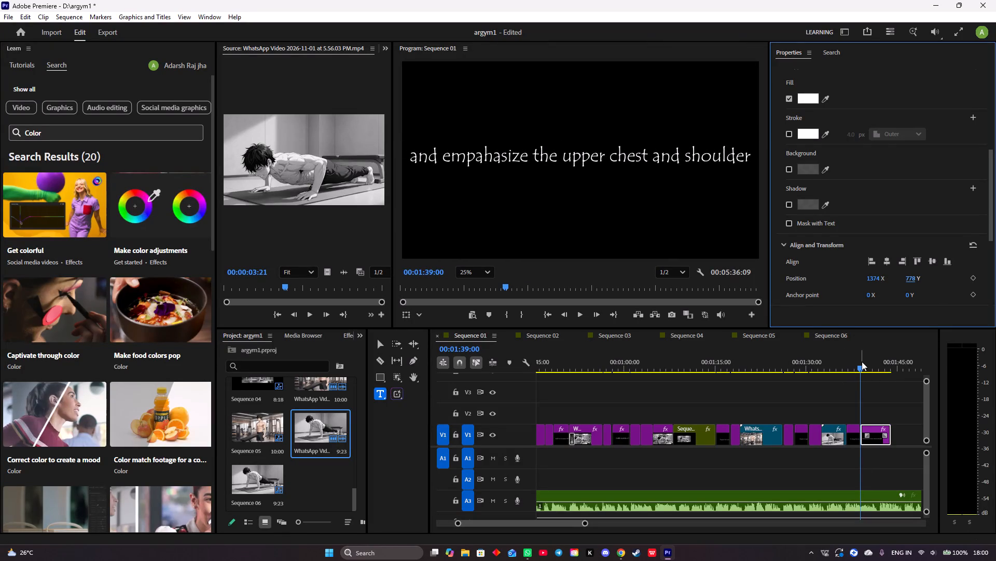
Play the sequence from the caption's start and trim the end of the last V1 caption clip back to about 00:01:42:02.
drag(858, 367, 848, 366)
key(space)
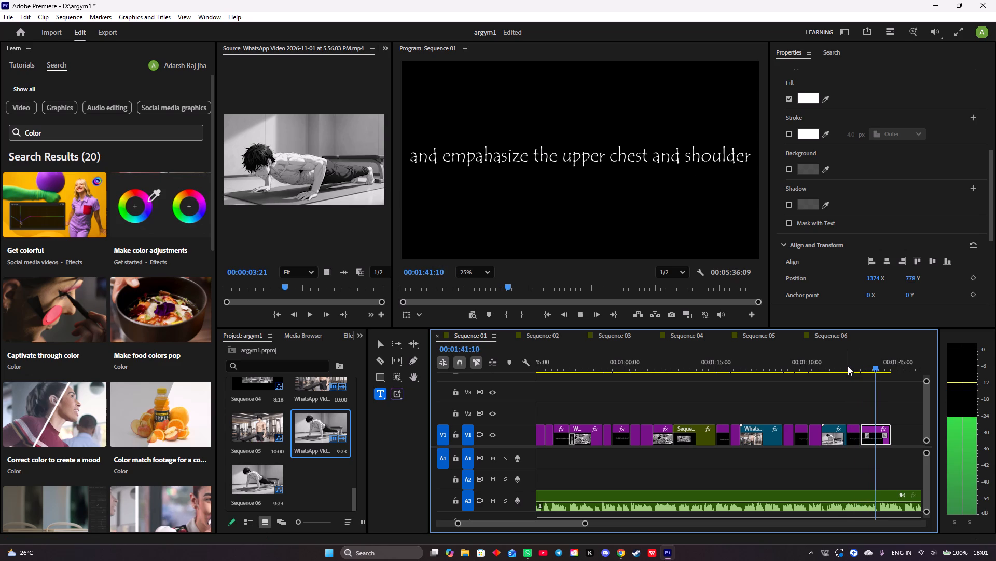
key(space)
drag(891, 435, 890, 435)
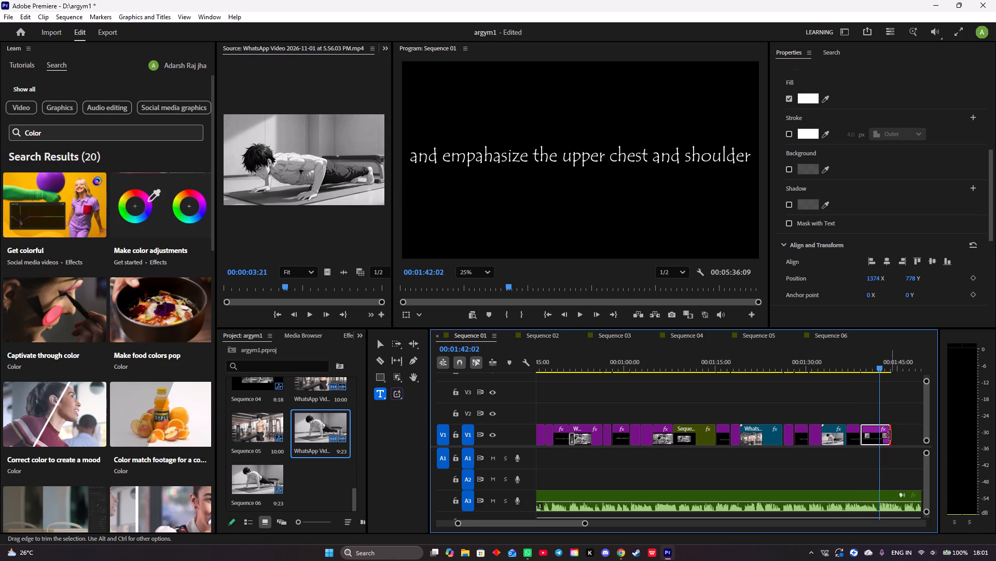
drag(890, 435, 881, 435)
Add a centre-aligned caption reading "Don't worry if you can perform" at 00:01:42:04, right after the trimmed clip.
key(space)
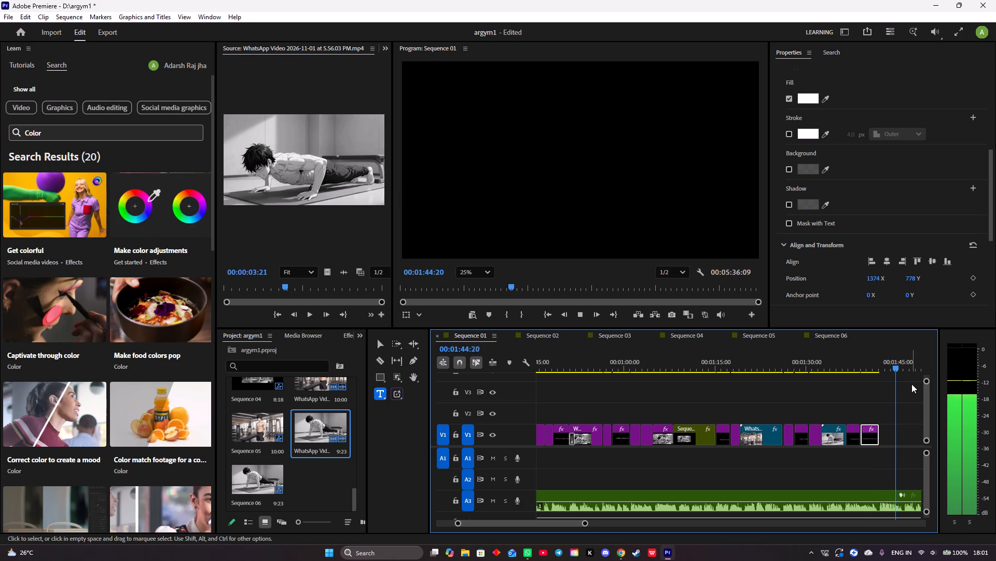
key(space)
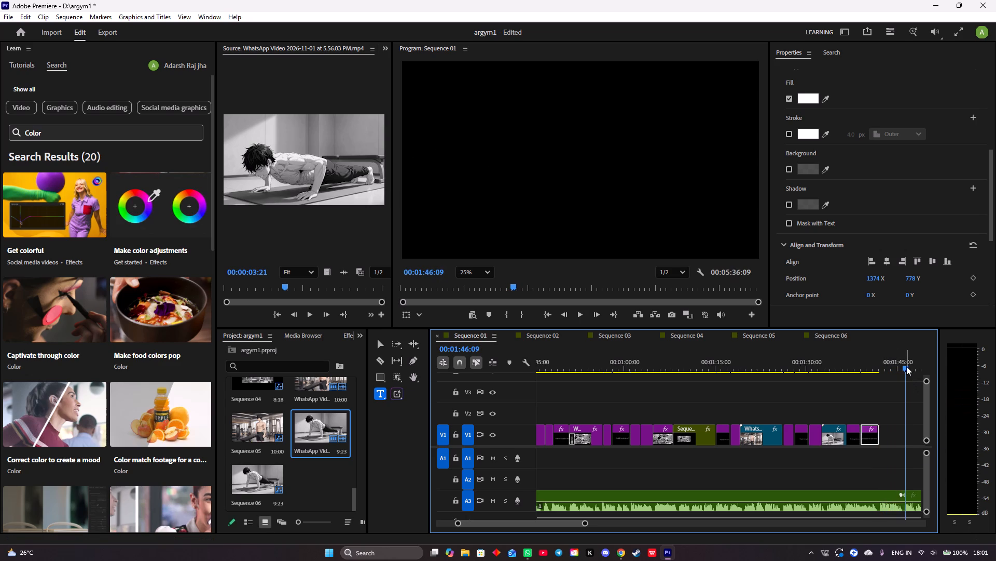
drag(905, 366, 880, 365)
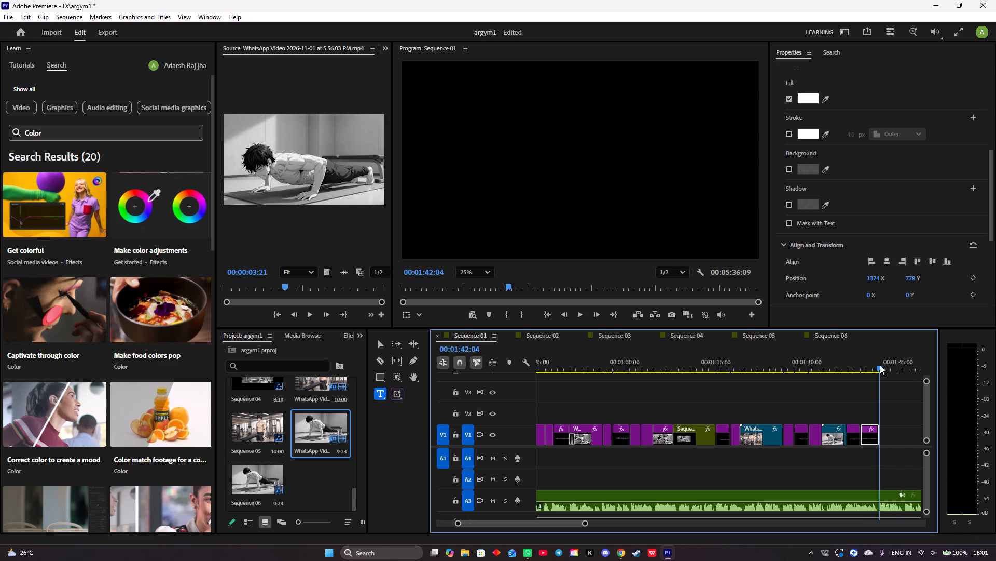
click(559, 148)
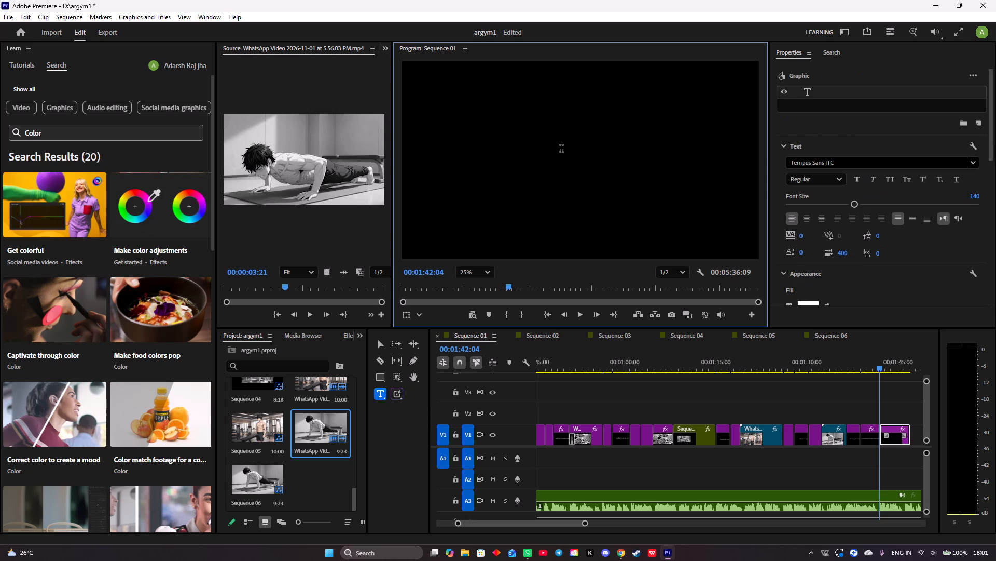
text(on)
key(apostrophe)
text(t worru)
key(space)
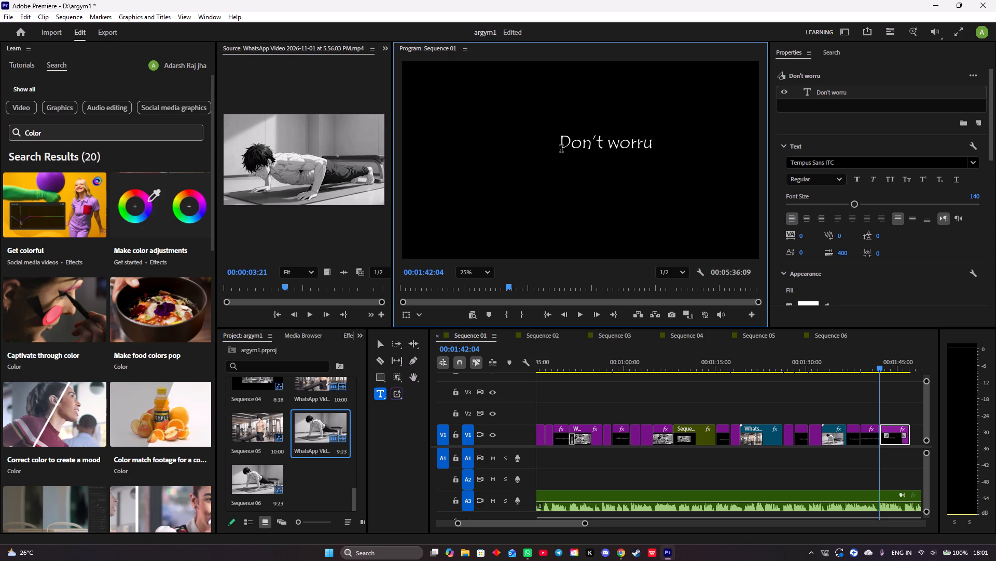
key(BackSpace)
key(BackSpace)
text(y)
key(space)
text(if you can)
key(space)
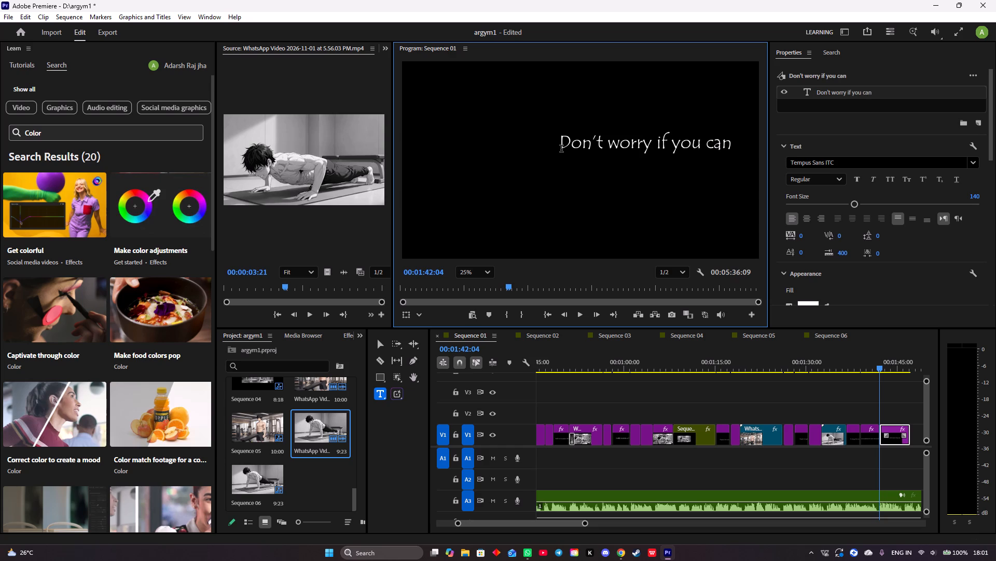
text(perform)
click(805, 224)
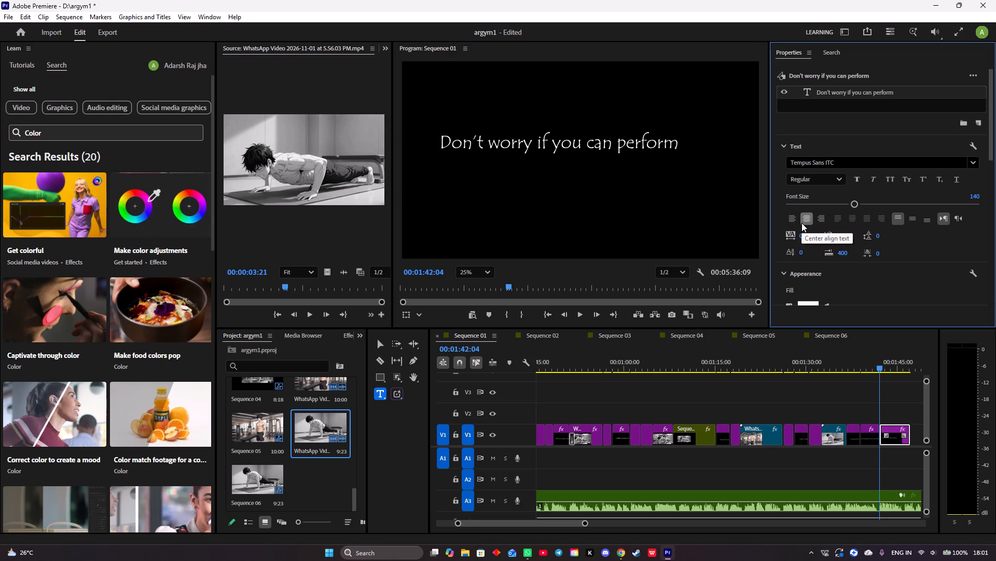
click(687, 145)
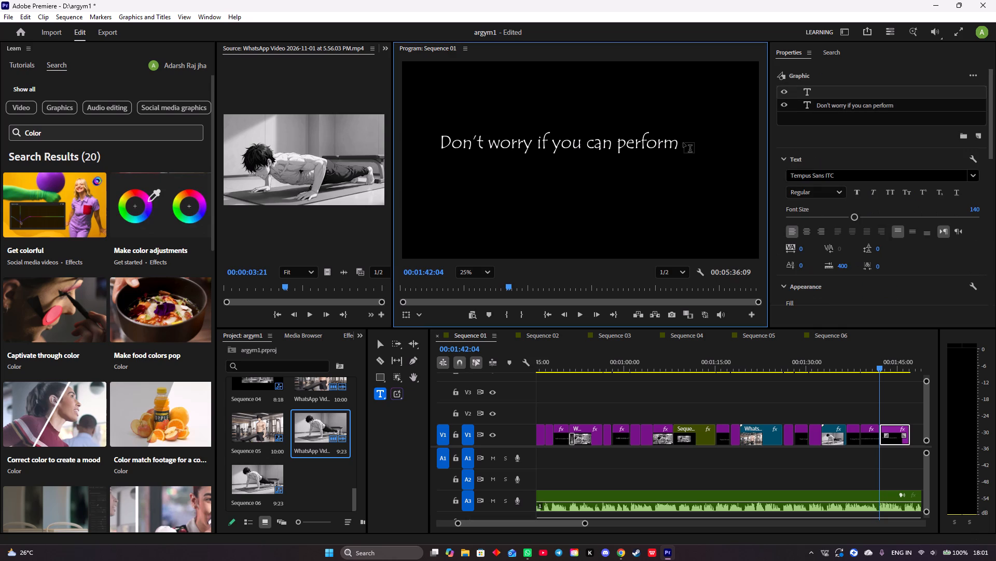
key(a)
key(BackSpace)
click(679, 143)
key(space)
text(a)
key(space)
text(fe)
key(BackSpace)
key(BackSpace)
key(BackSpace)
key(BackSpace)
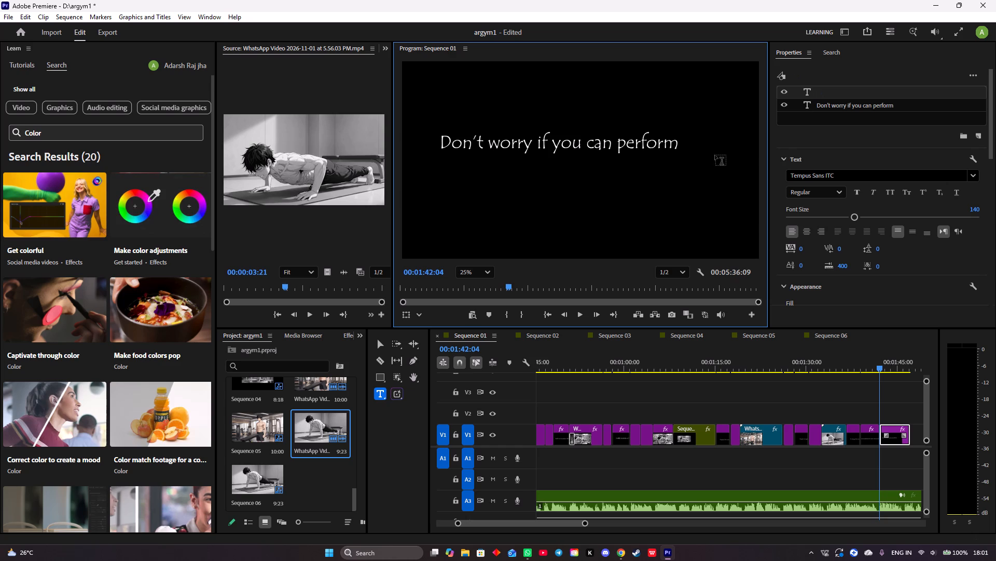
Extend the existing "Don't worry if you can perform" caption with the words "a few".
click(888, 427)
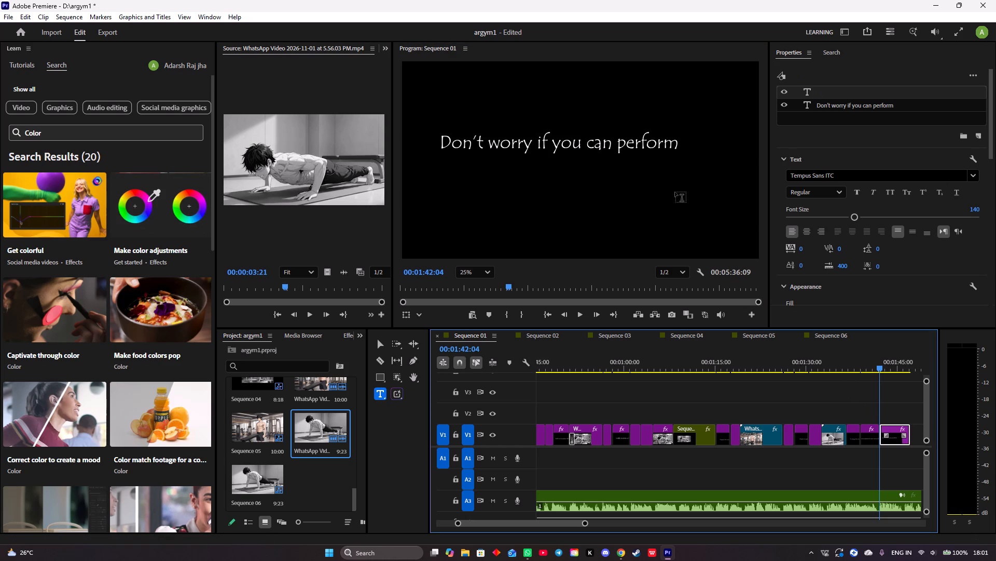
click(670, 148)
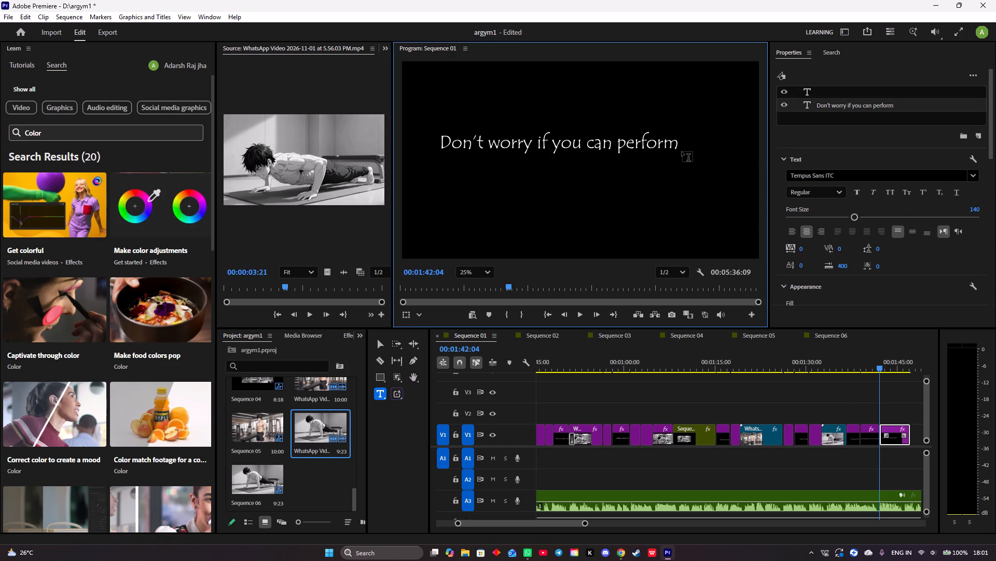
key(space)
key(a)
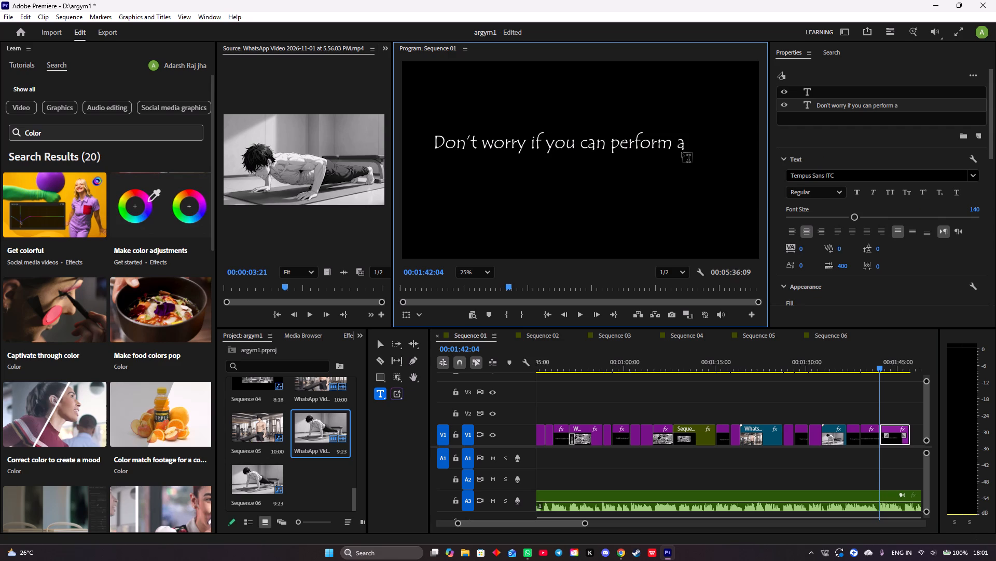
key(space)
text(few)
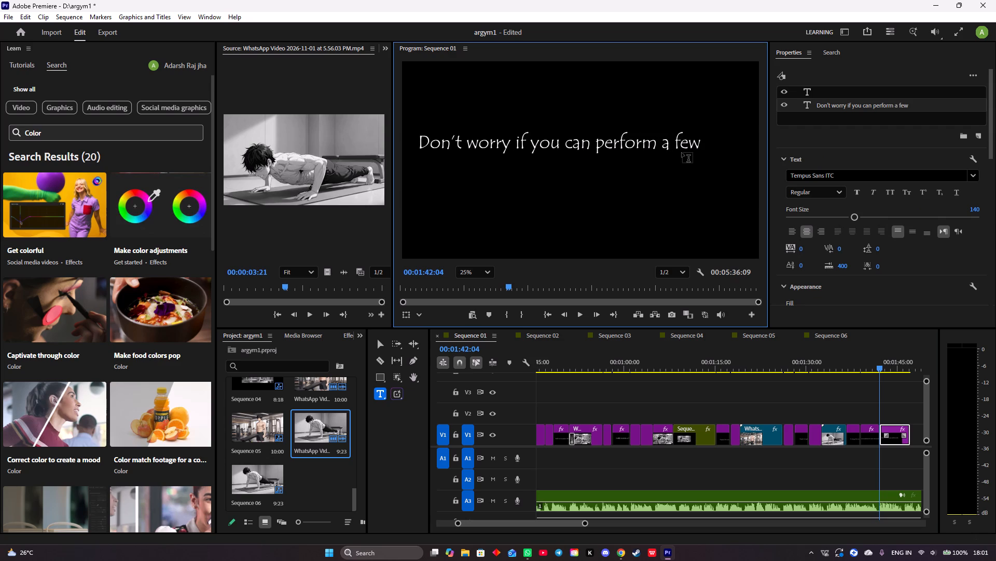
key(space)
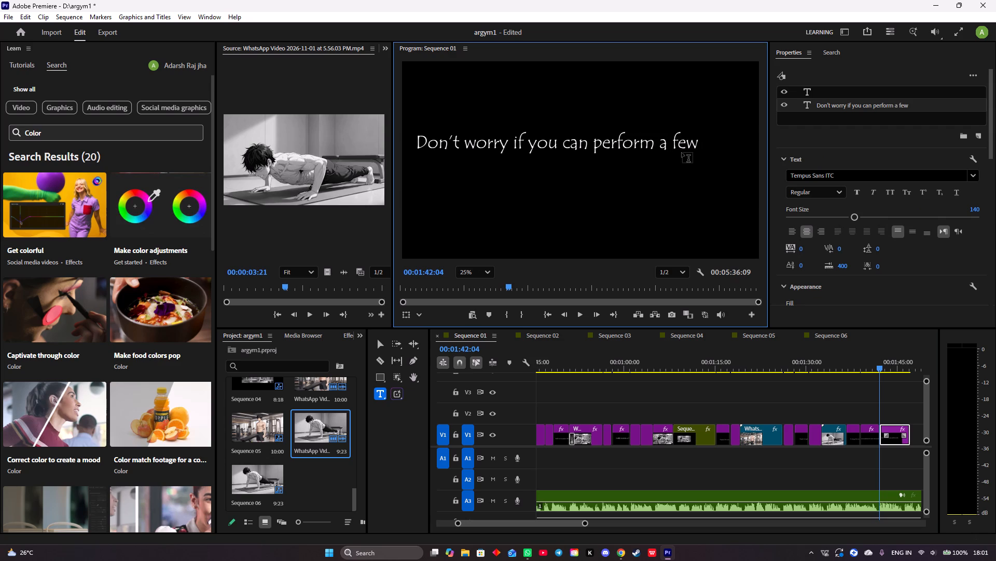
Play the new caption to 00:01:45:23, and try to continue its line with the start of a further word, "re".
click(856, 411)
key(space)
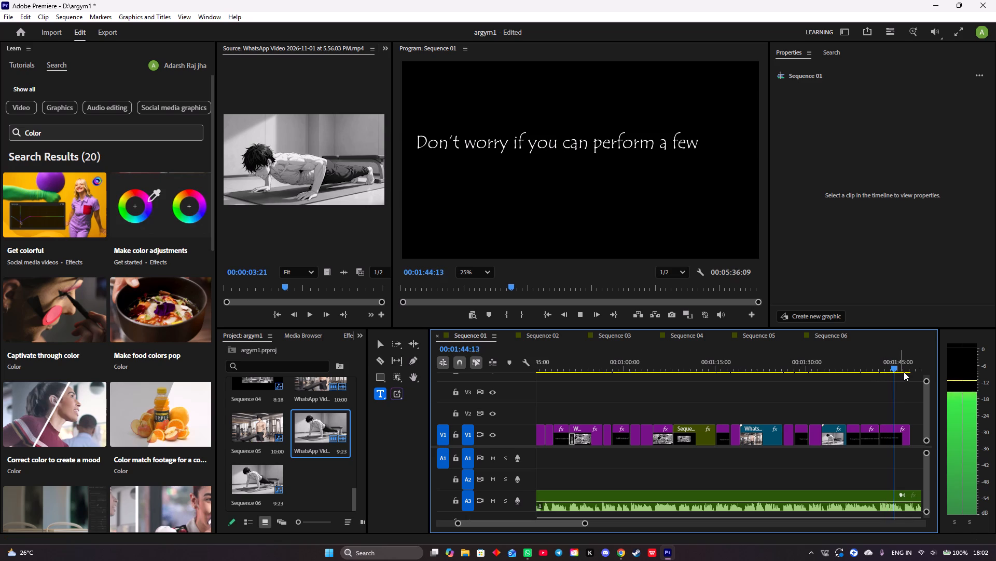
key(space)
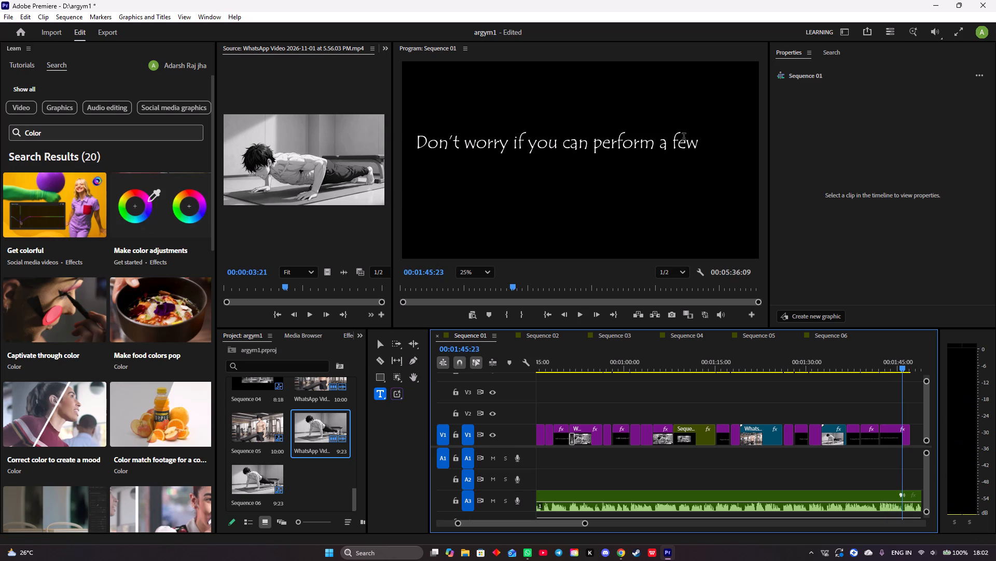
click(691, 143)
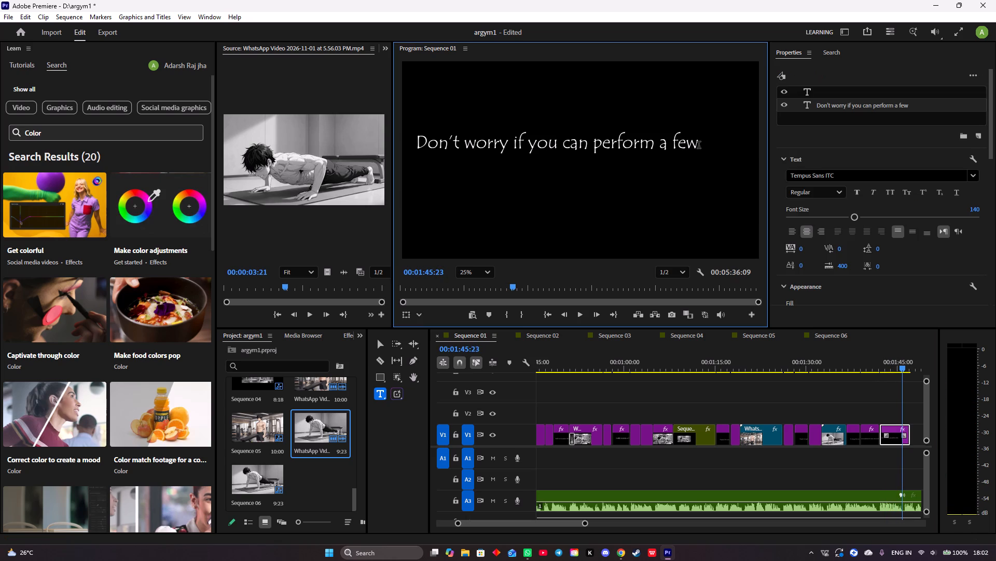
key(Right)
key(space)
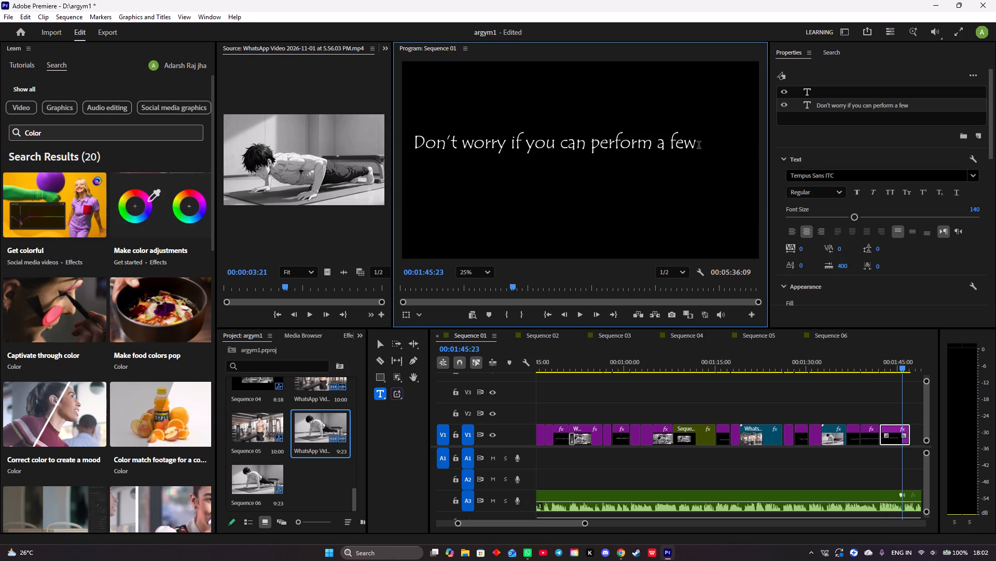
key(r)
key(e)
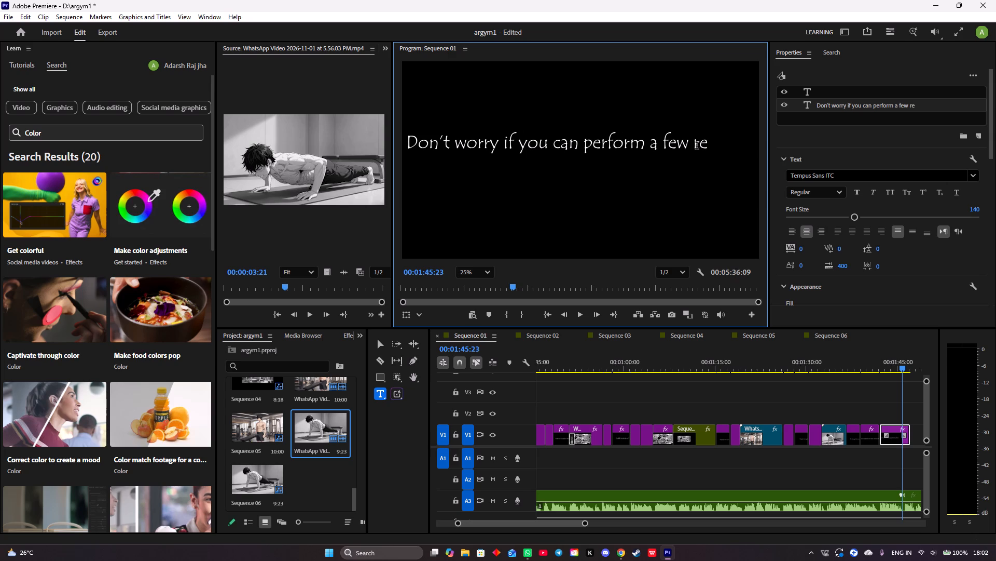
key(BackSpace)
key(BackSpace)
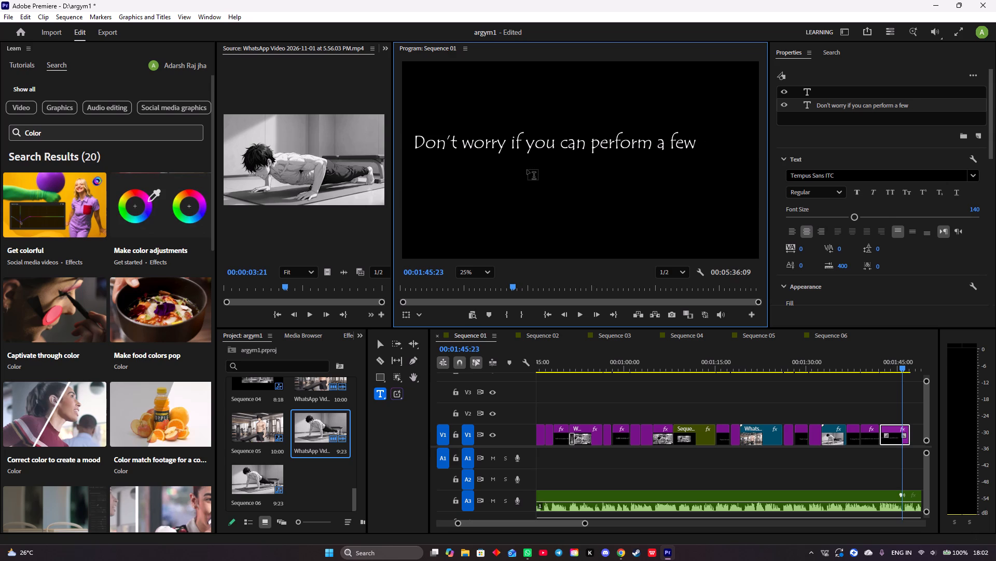
Add a second, centre-aligned text line reading "repetetion at first" beneath the caption's first line.
click(527, 170)
text(re)
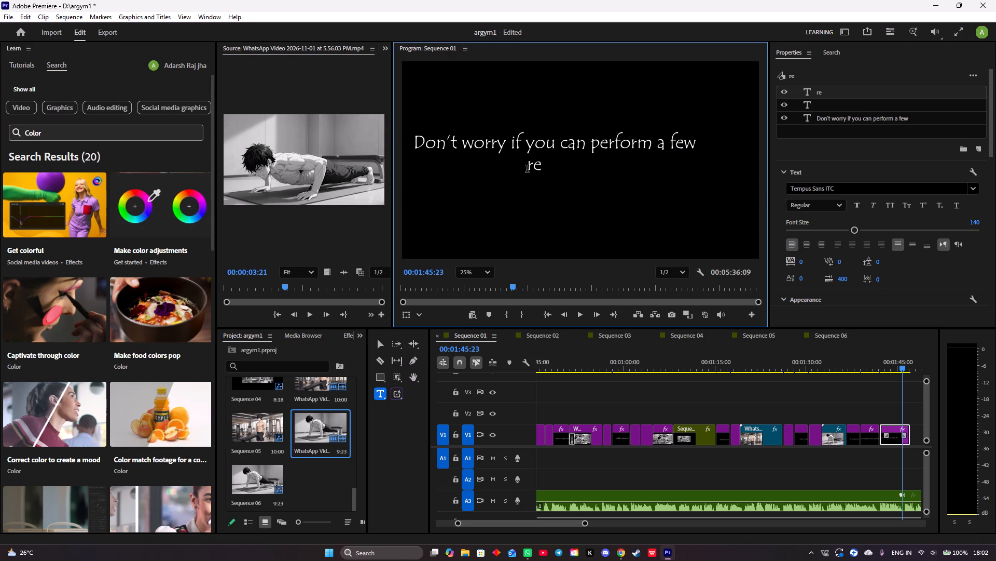
text(petetion at first)
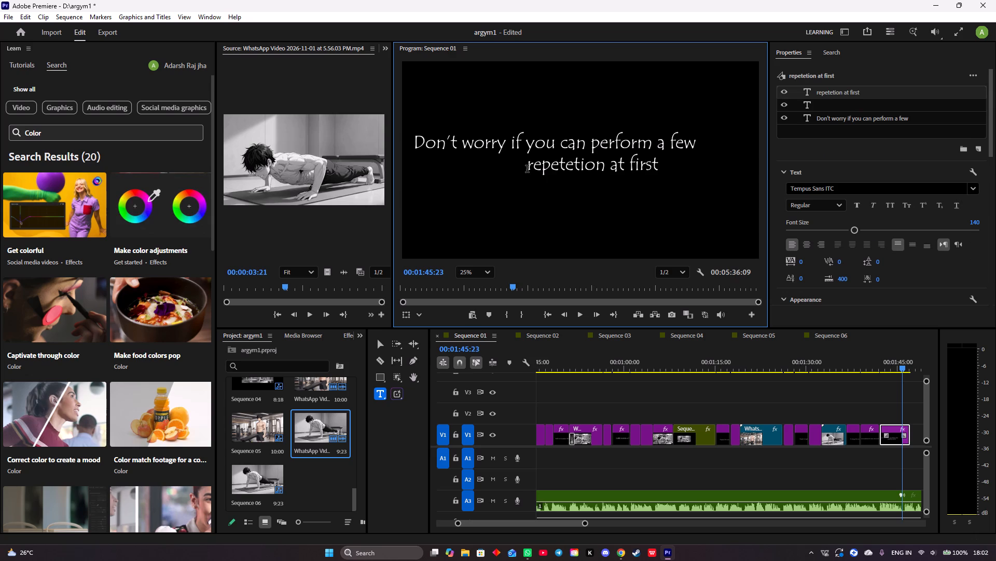
click(804, 241)
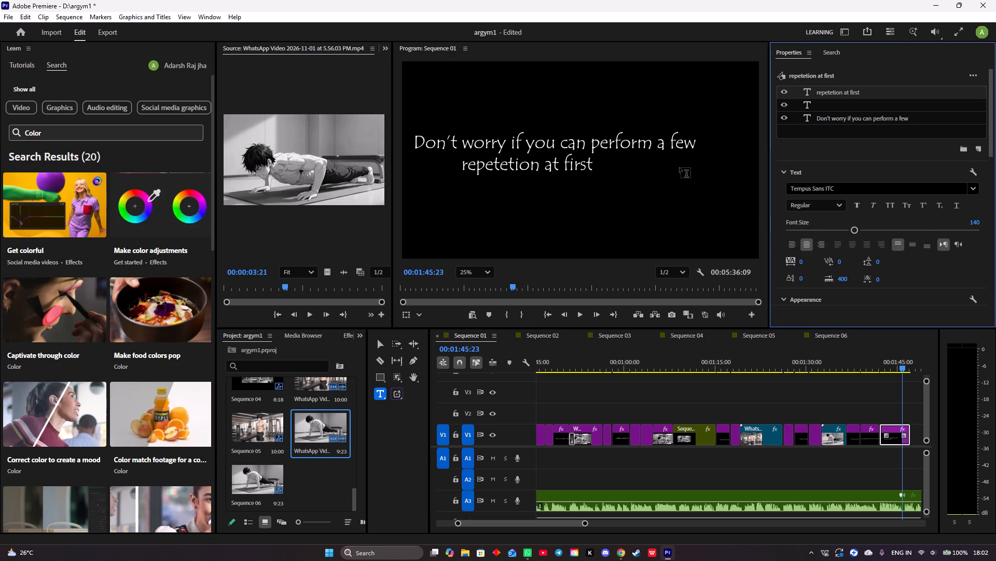
Shift the caption line "Don't worry if you can perform a few" horizontally to an X position of 1390.
click(590, 140)
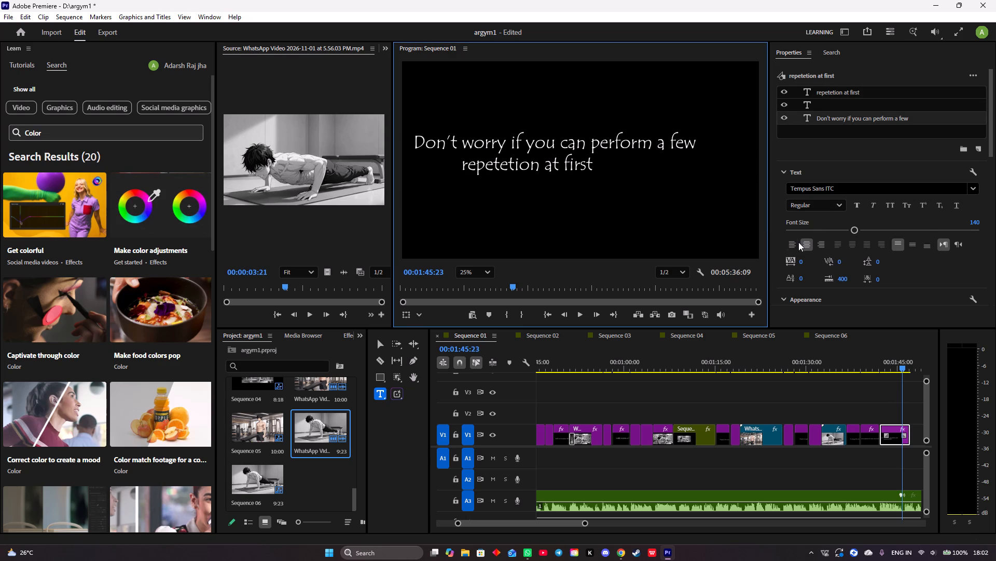
scroll(845, 253, down, 8)
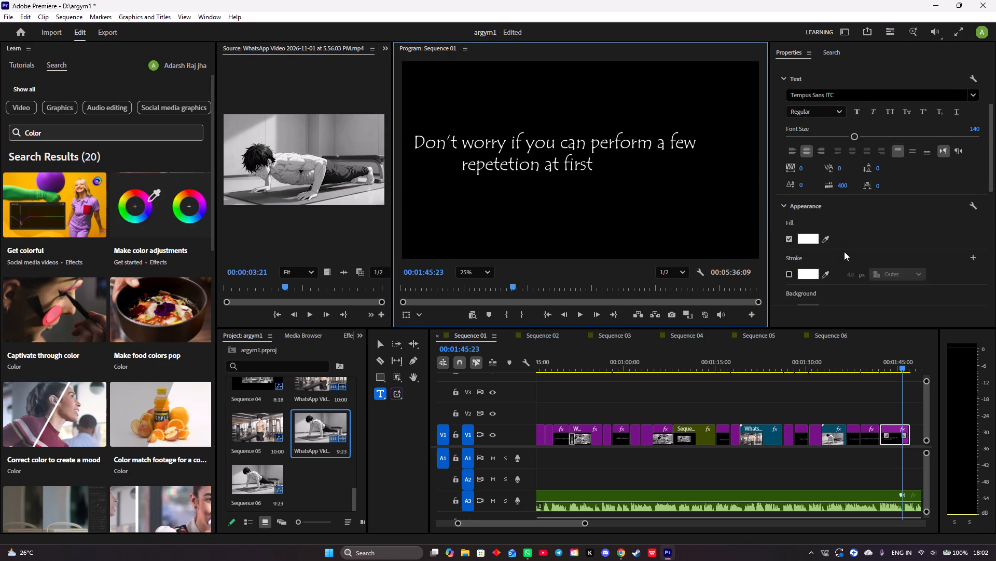
scroll(844, 251, down, 19)
drag(872, 232, 874, 232)
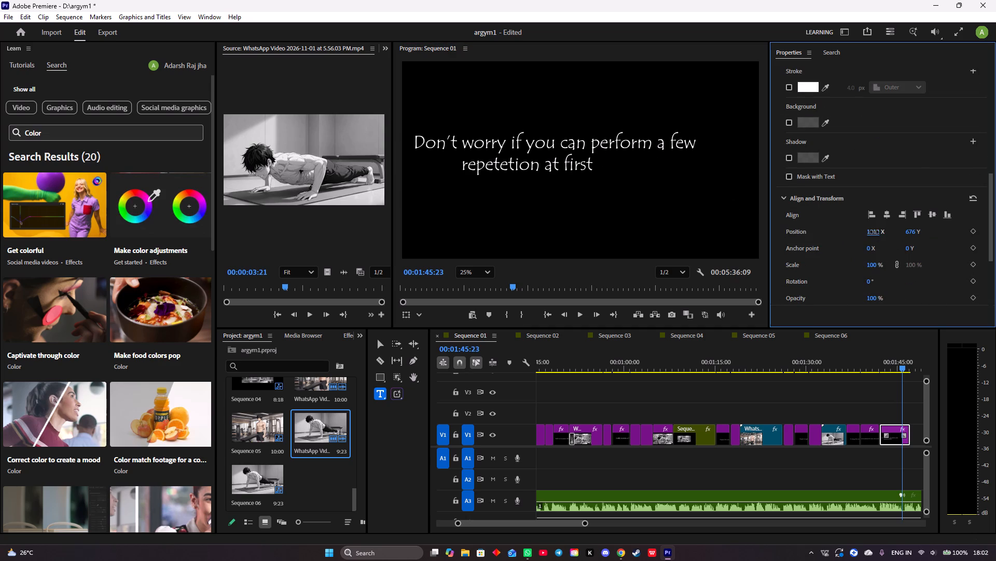
drag(874, 232, 969, 241)
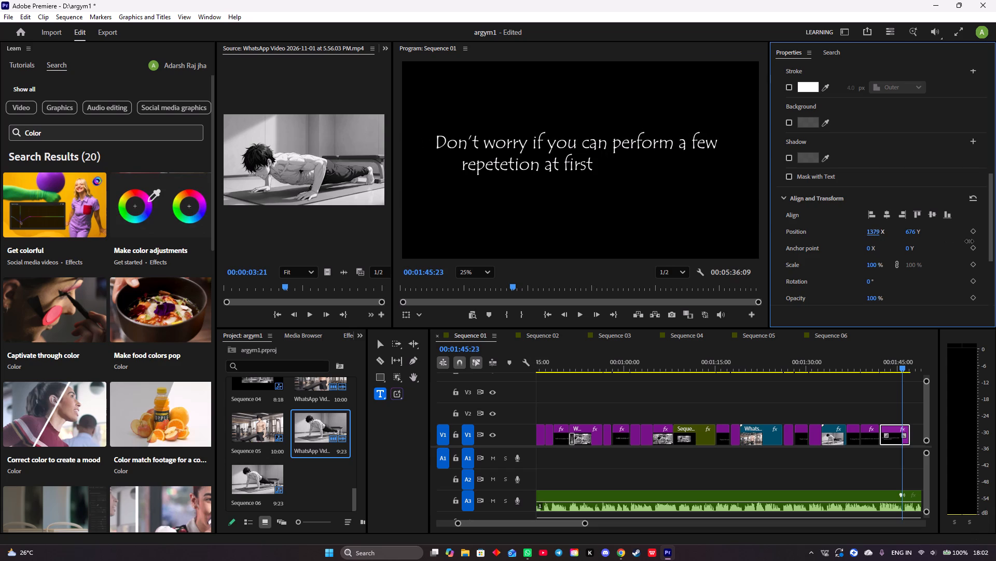
drag(969, 241, 975, 241)
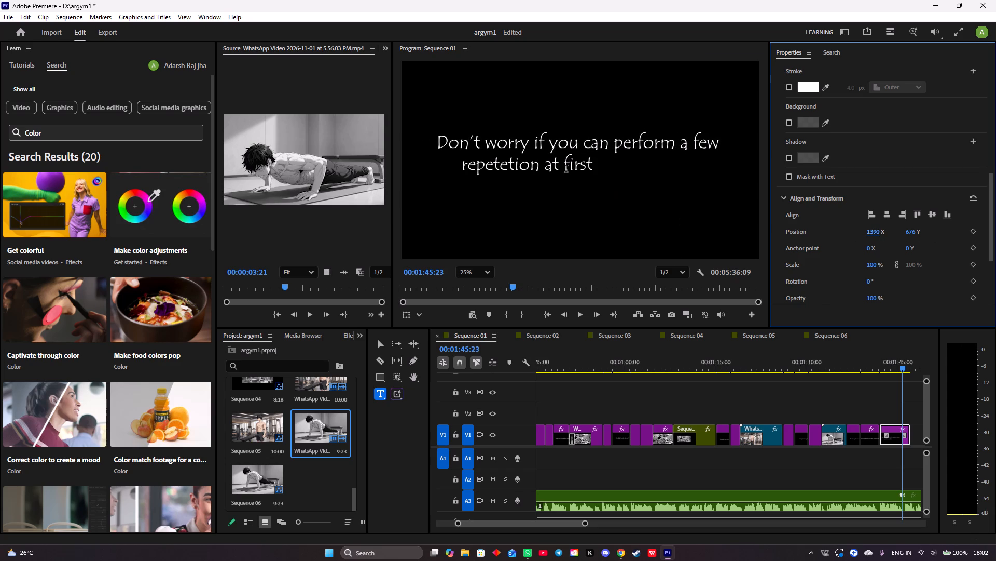
Reposition the second line "repetetion at first" to X 1312 and Y 955, centred beneath the first line.
click(566, 170)
scroll(819, 245, down, 19)
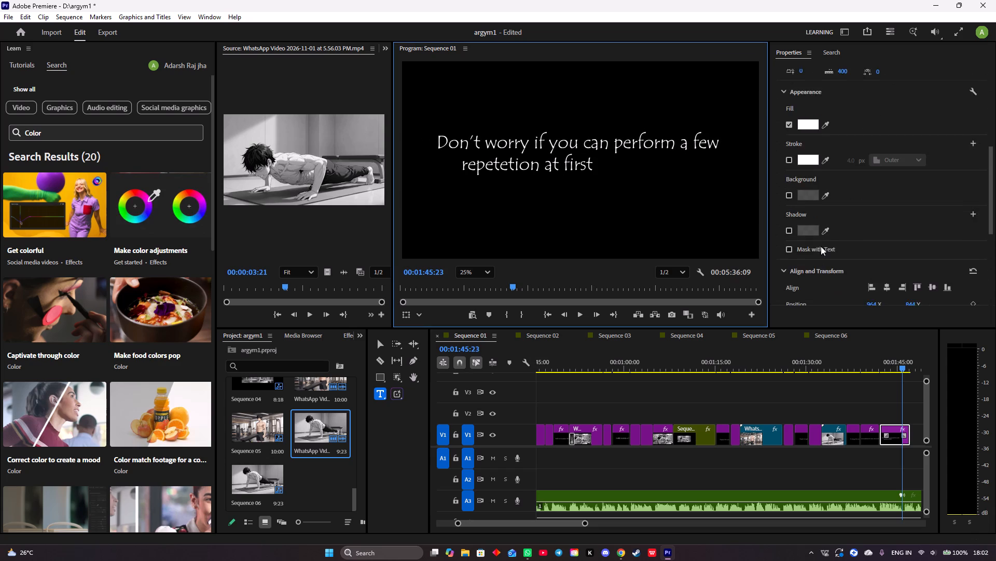
scroll(821, 246, down, 6)
drag(869, 250, 969, 260)
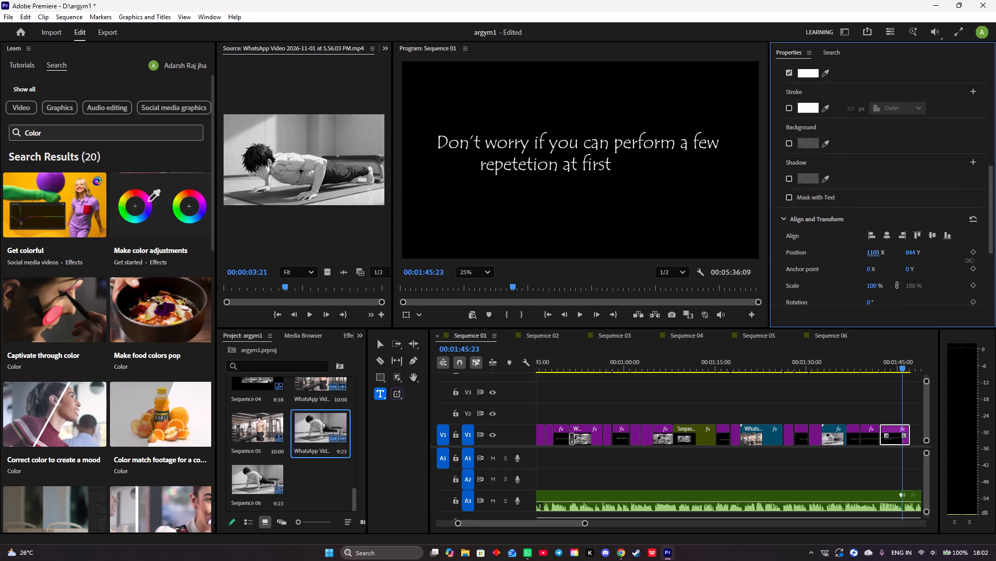
drag(969, 260, 995, 274)
drag(870, 252, 872, 252)
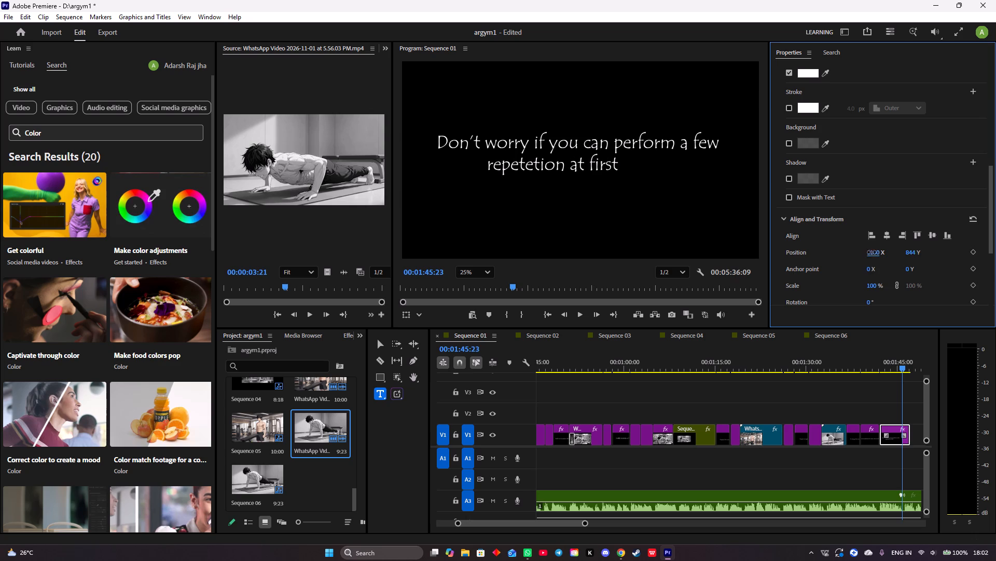
drag(872, 252, 959, 256)
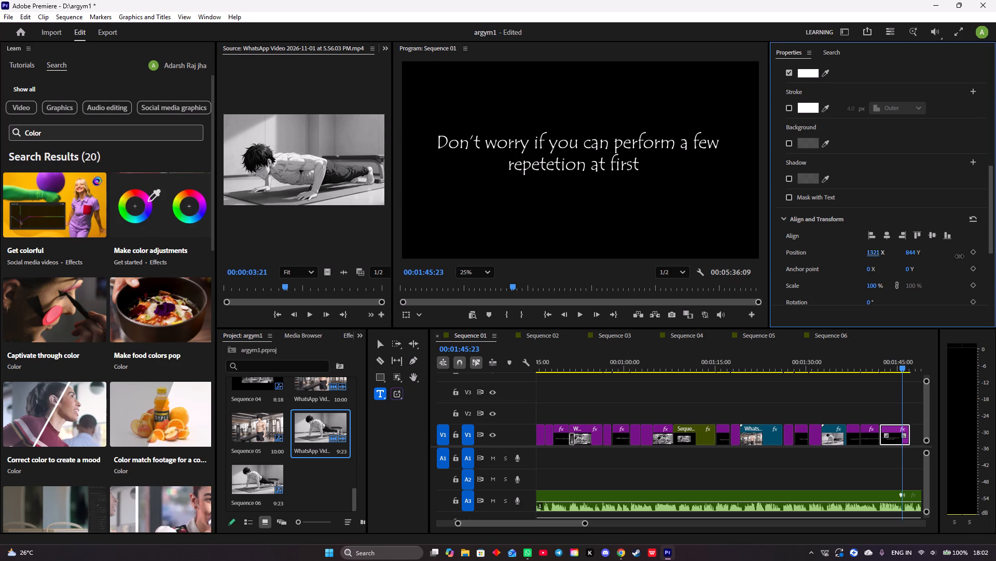
drag(959, 256, 955, 256)
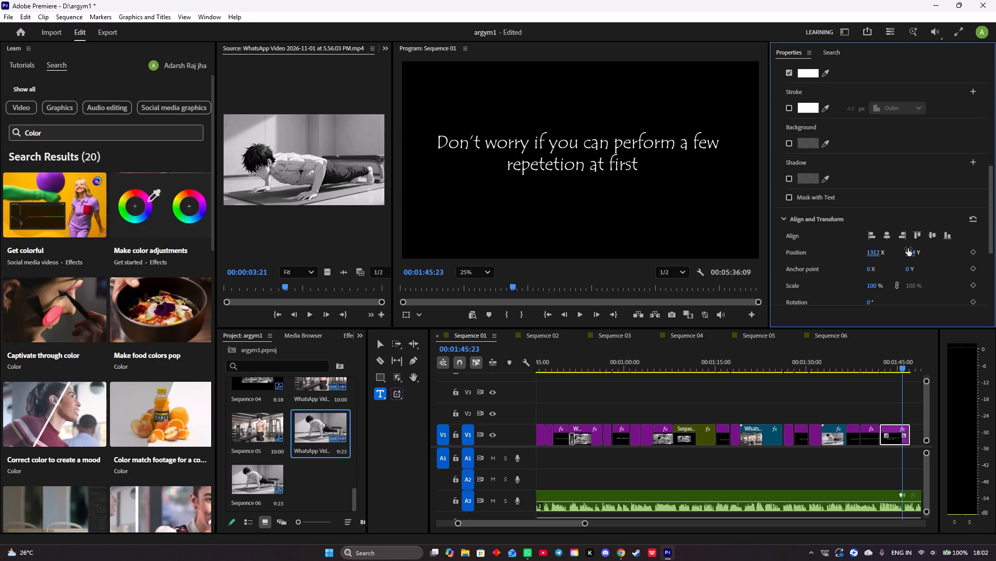
drag(907, 251, 970, 256)
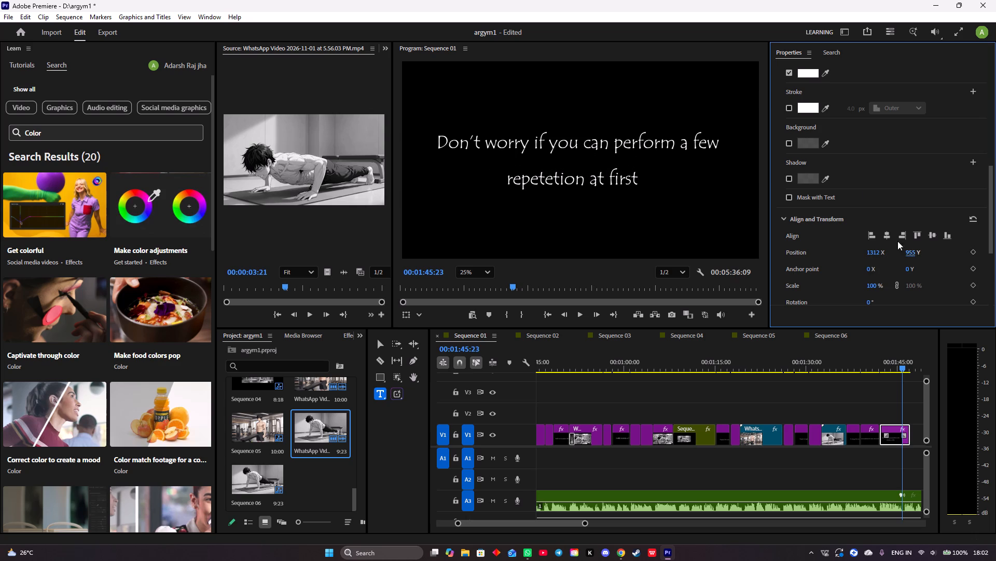
Lower the first caption line, "Don't worry if you can perform a few", to a Y position of 752.
click(622, 150)
scroll(894, 265, down, 3)
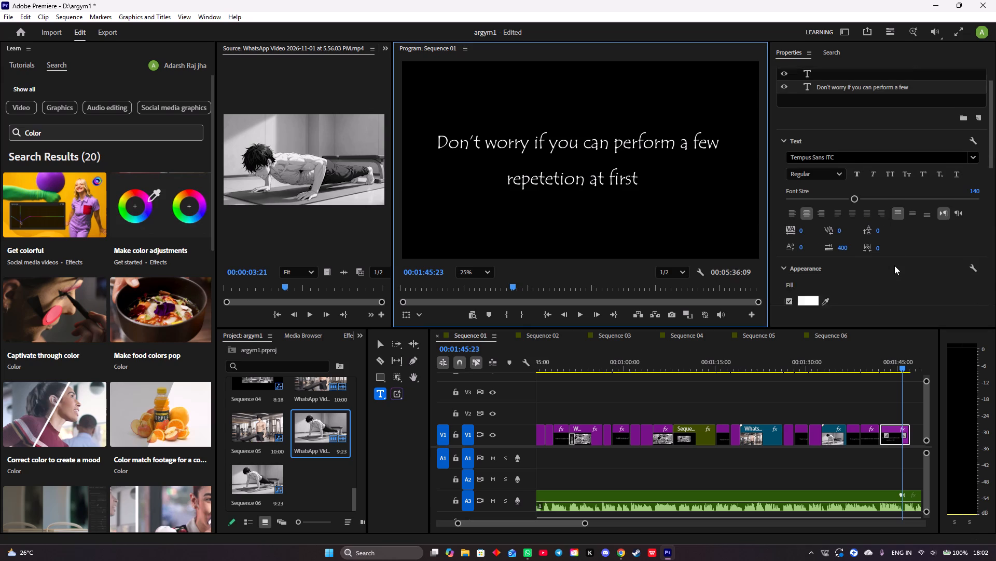
scroll(894, 265, down, 7)
scroll(891, 265, down, 14)
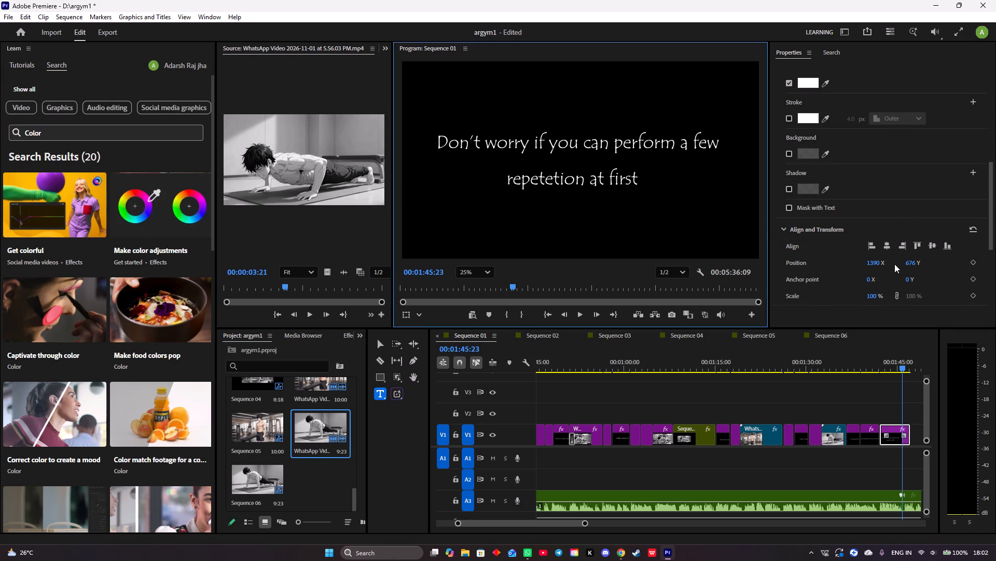
drag(907, 262, 952, 267)
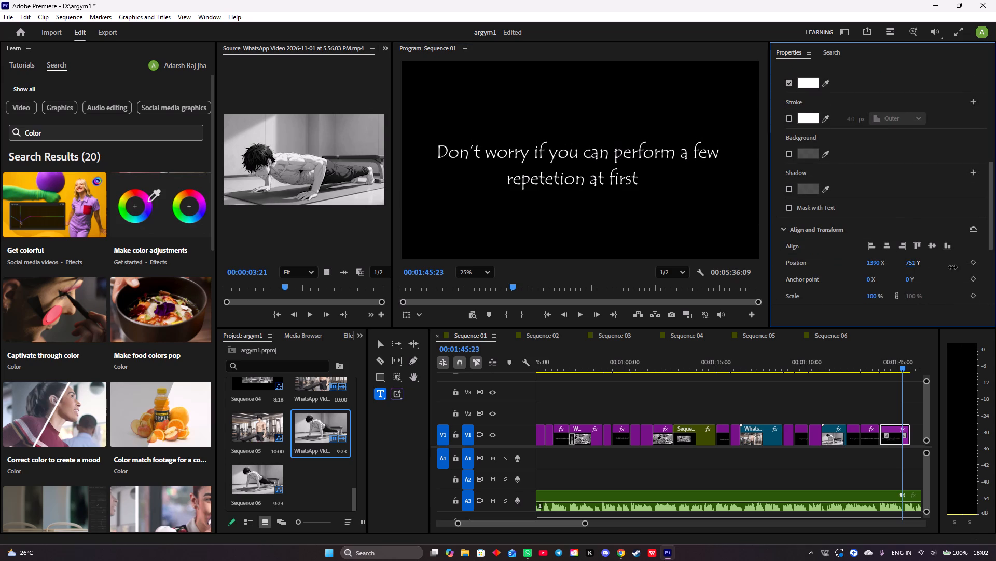
drag(952, 267, 953, 267)
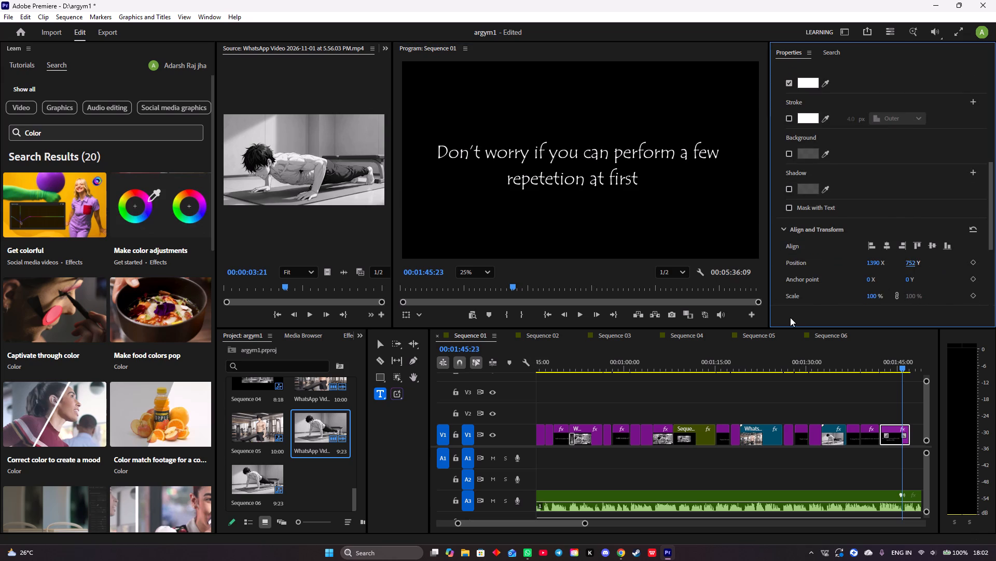
Play the caption against the voice-over and insert the word "only" after "can" in its first line.
drag(902, 366, 880, 365)
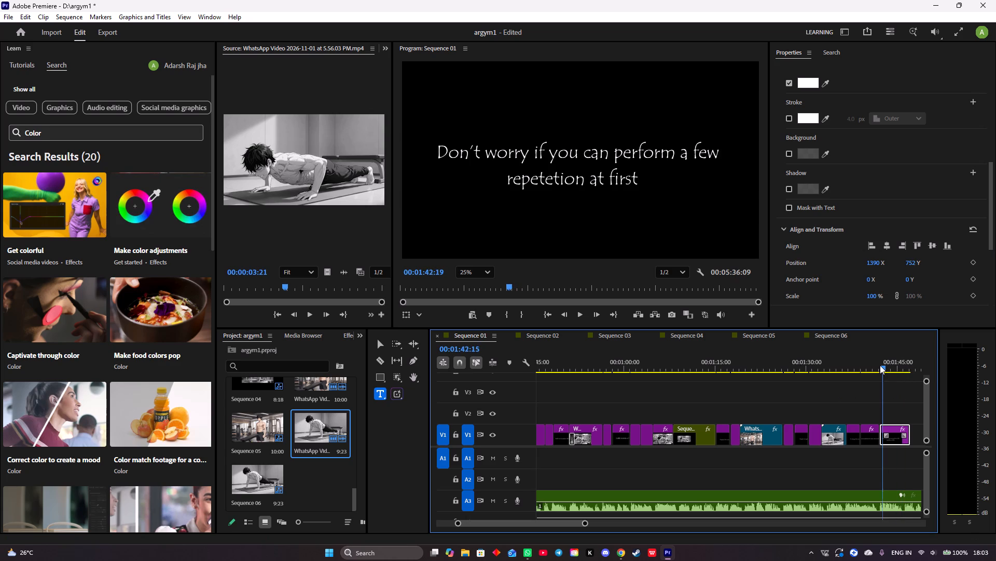
drag(880, 365, 866, 365)
key(space)
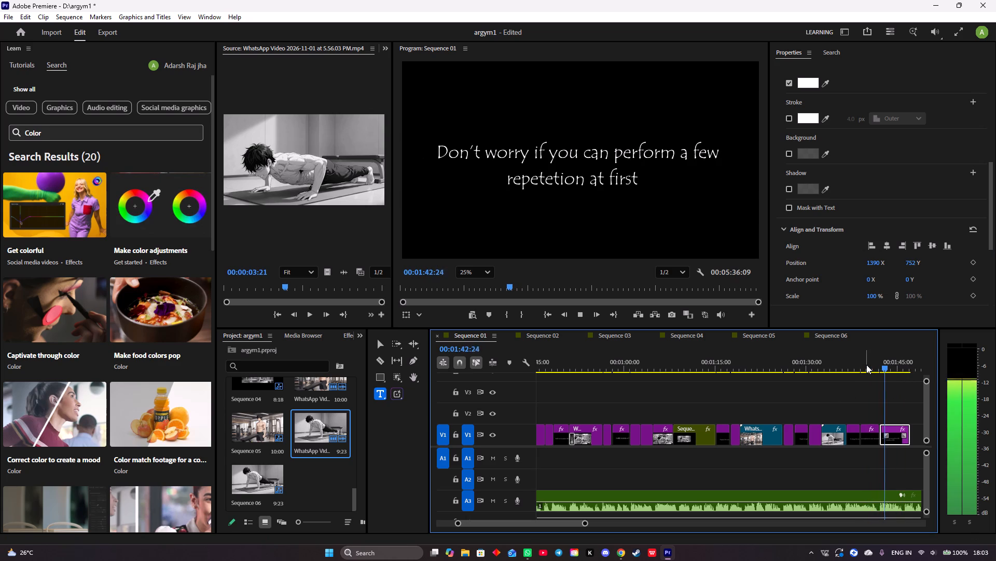
key(space)
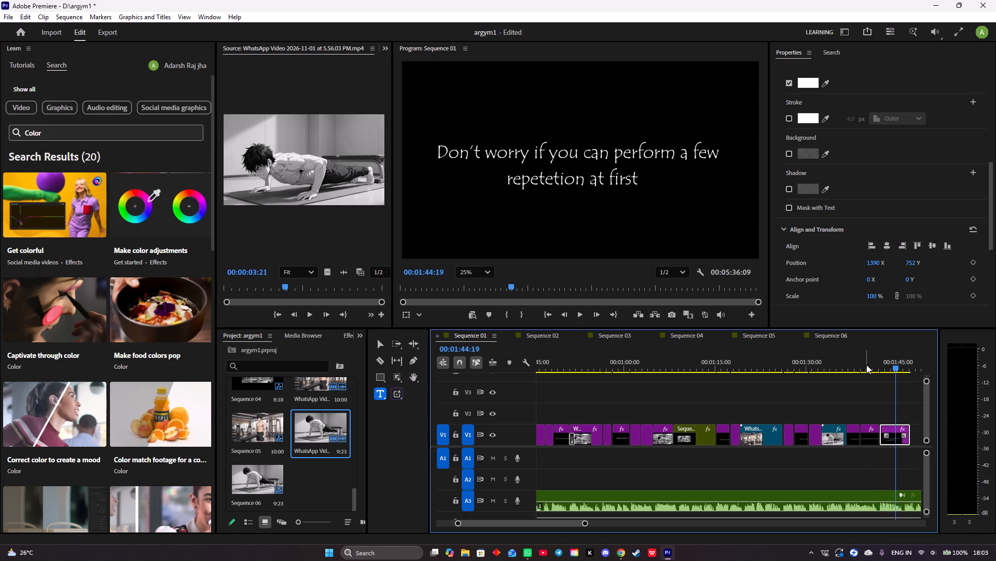
click(602, 153)
key(Right)
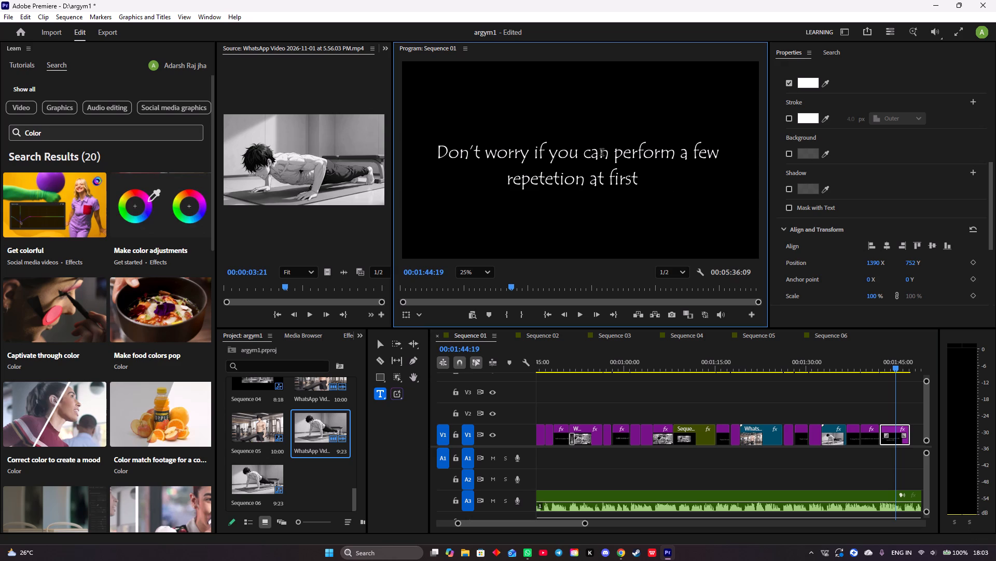
key(space)
text(on;)
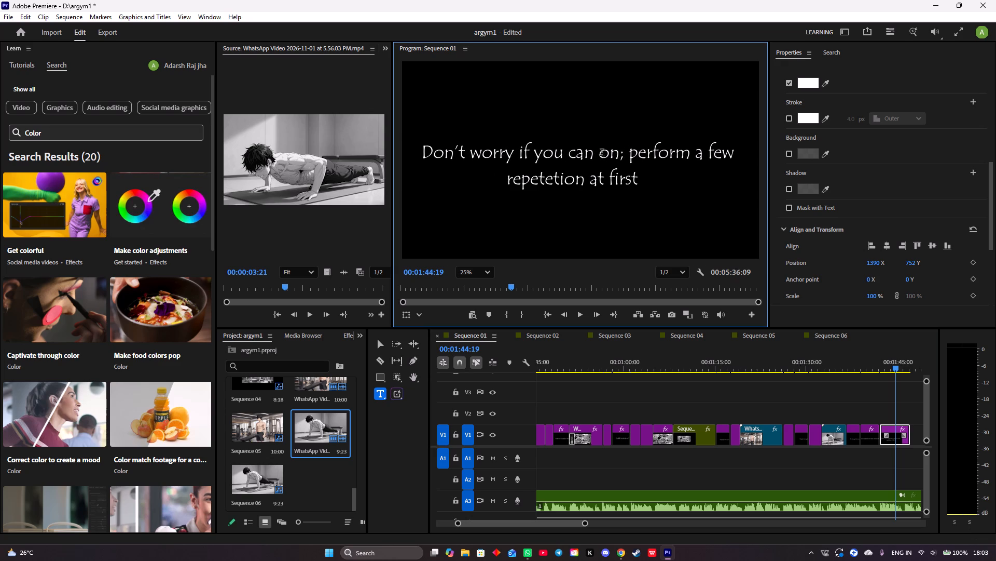
key(BackSpace)
text(ly)
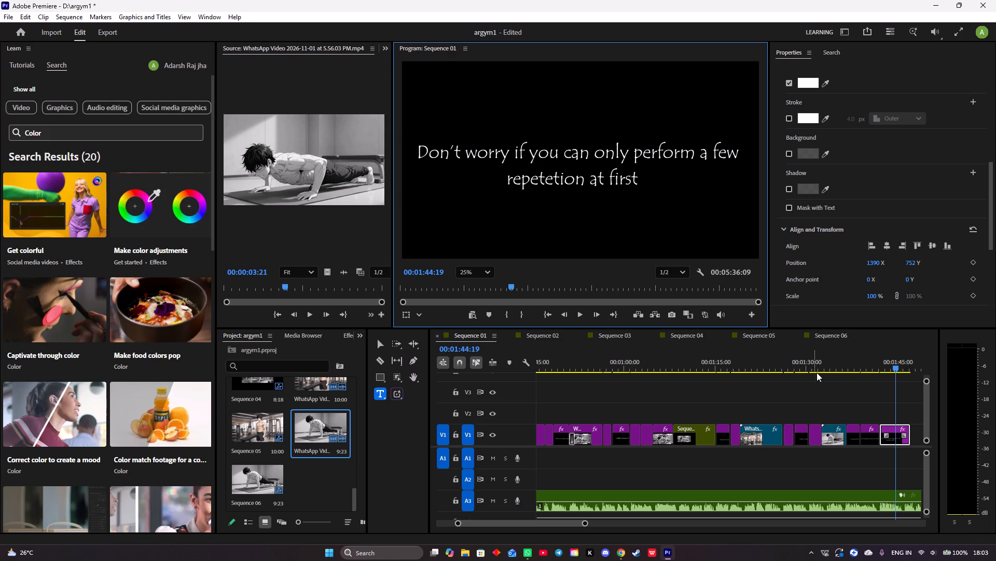
Play through the caption's ending and trim the end of its clip back to about 00:01:46:04 to match the voice-over.
click(847, 388)
key(space)
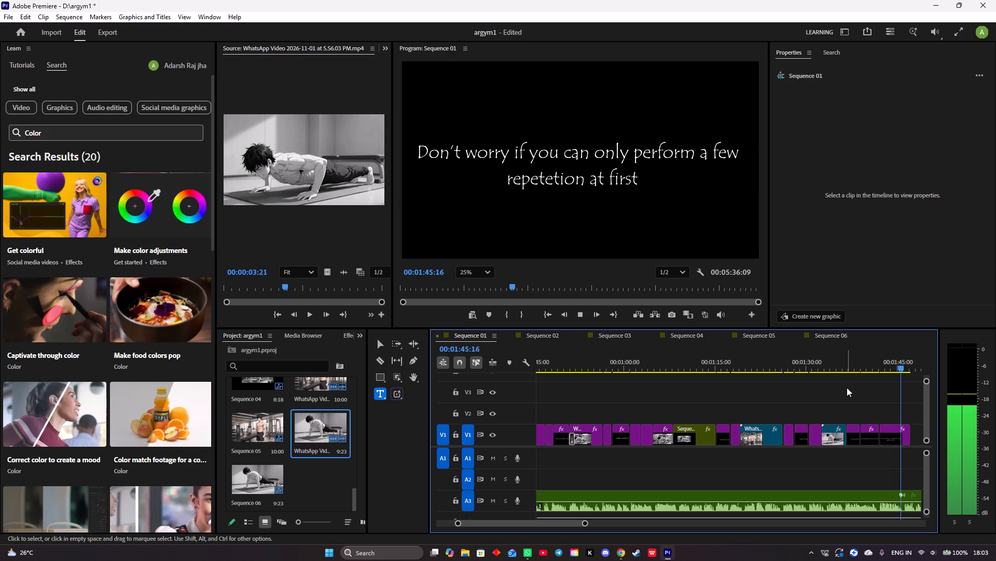
key(space)
drag(903, 367, 893, 366)
key(space)
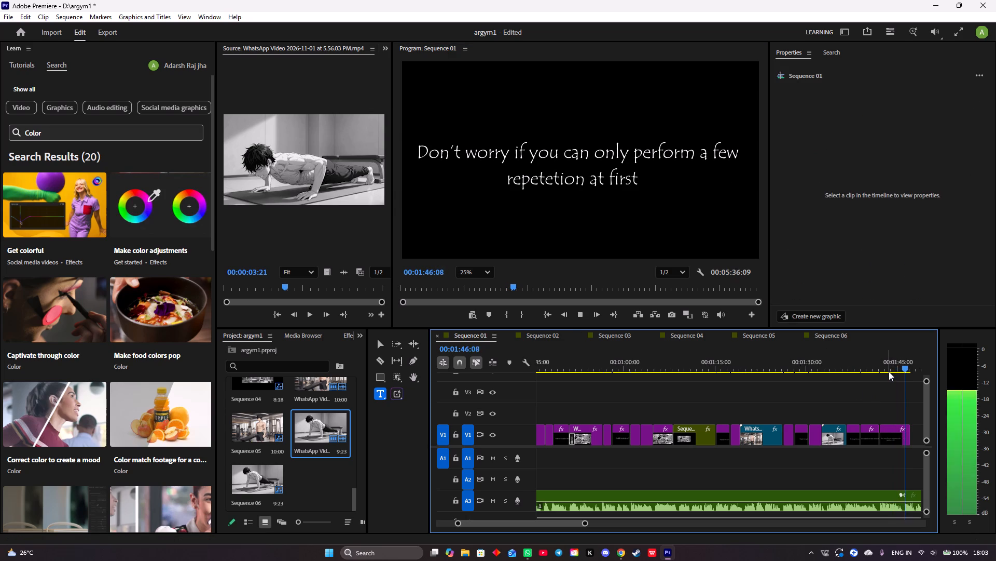
key(space)
drag(572, 525, 563, 524)
drag(686, 369, 678, 369)
key(space)
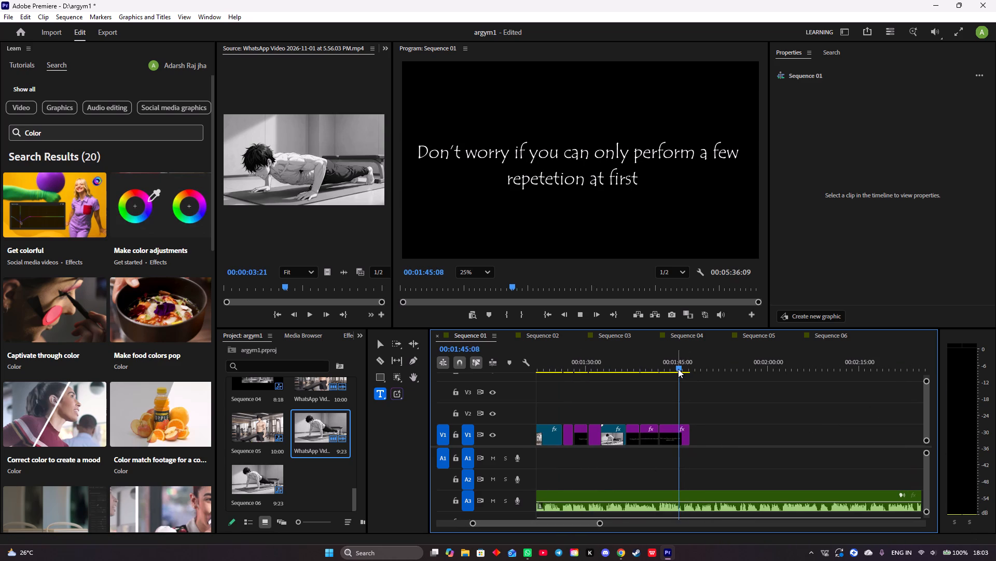
key(space)
drag(689, 424, 684, 424)
Listen to the next phrase and add a centre-aligned caption reading "Focus on Technique, Control" at 00:01:46:04, right after the trimmed caption.
key(space)
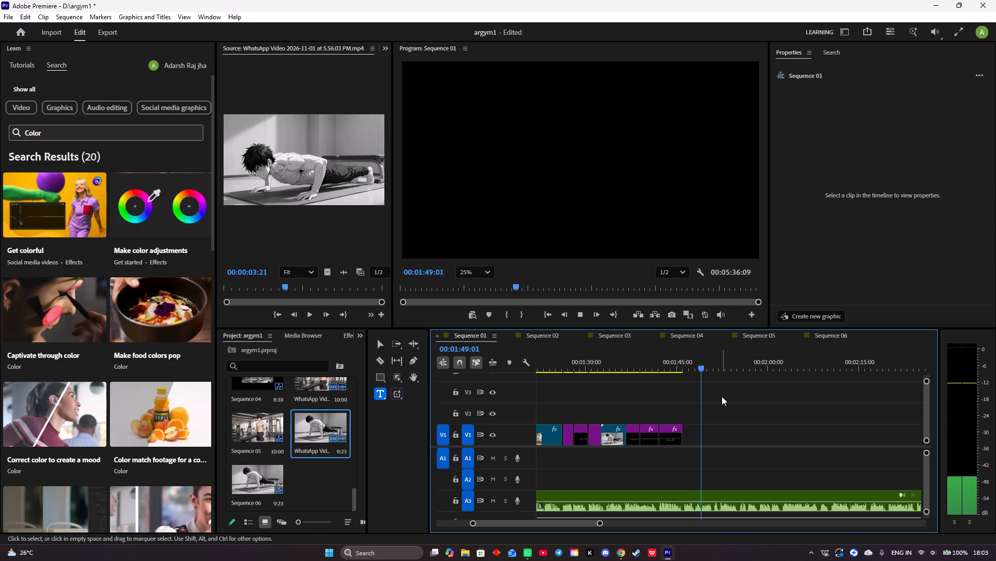
key(space)
drag(706, 367, 686, 370)
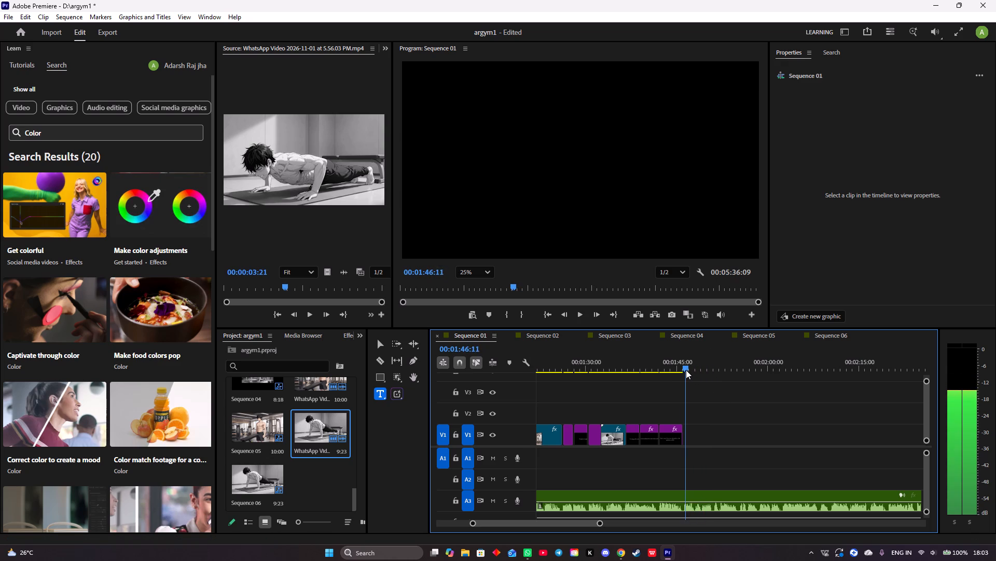
drag(686, 370, 685, 369)
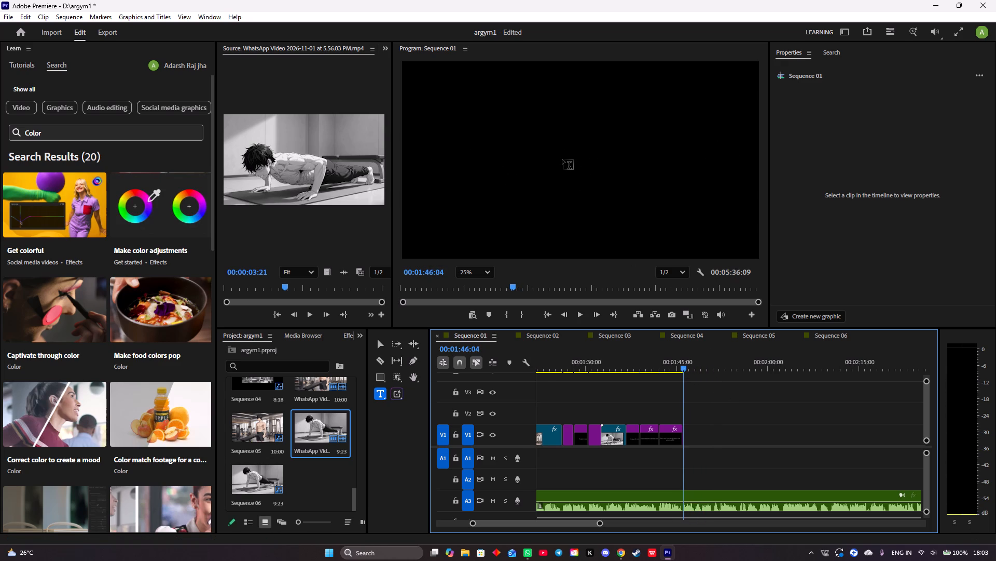
click(561, 159)
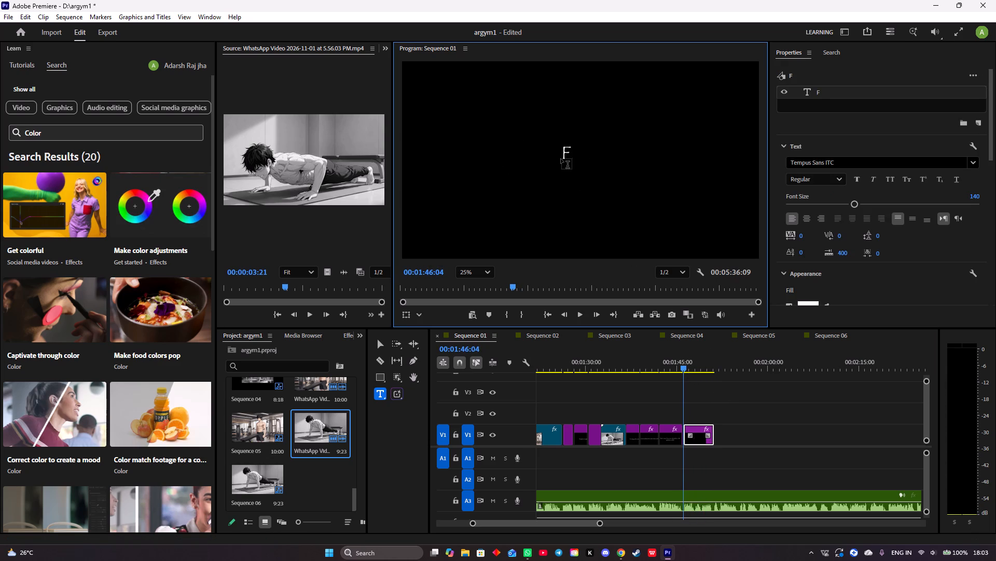
text(us)
key(space)
text(on)
key(space)
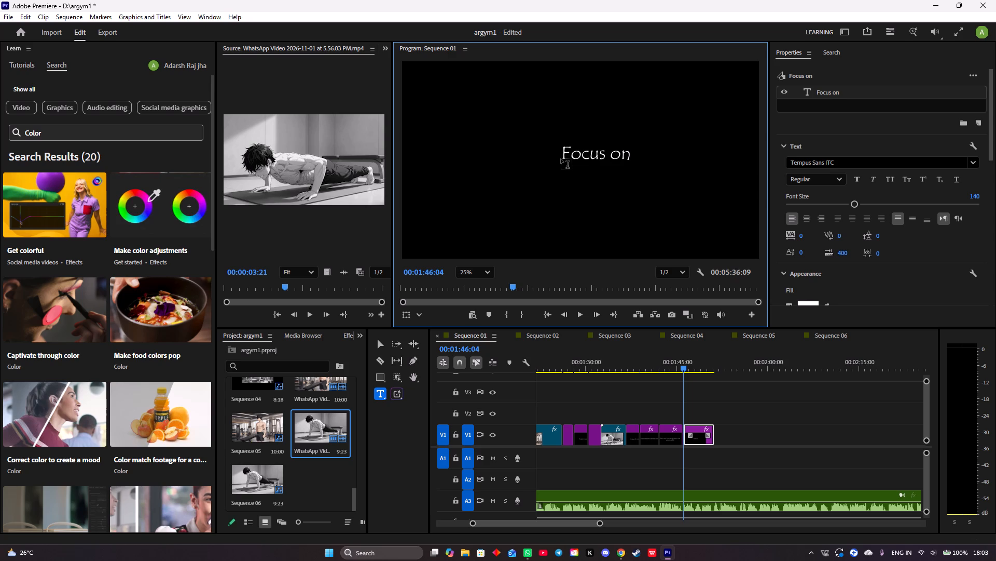
text(echni)
key(q)
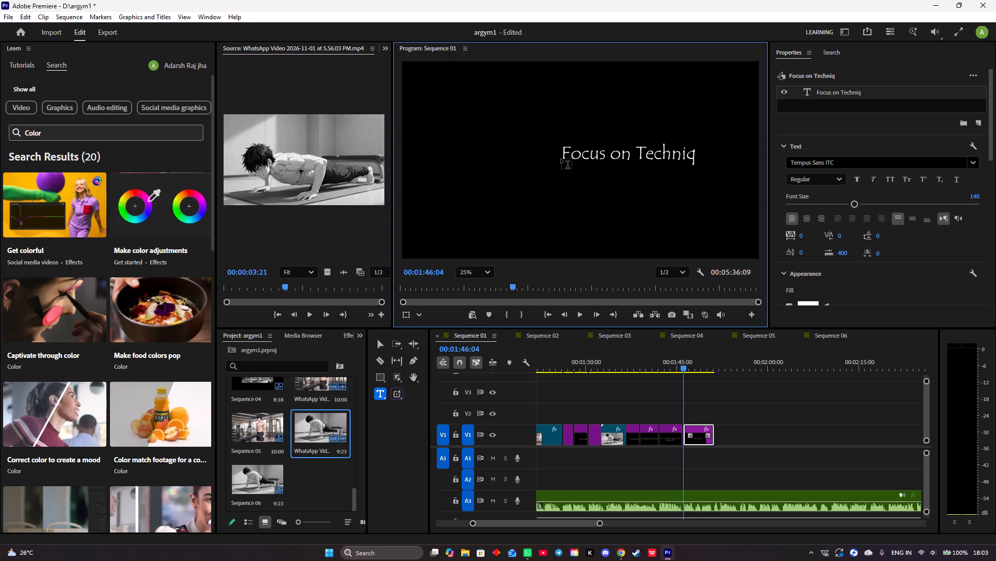
text(ue)
key(space)
key(BackSpace)
text(,)
key(space)
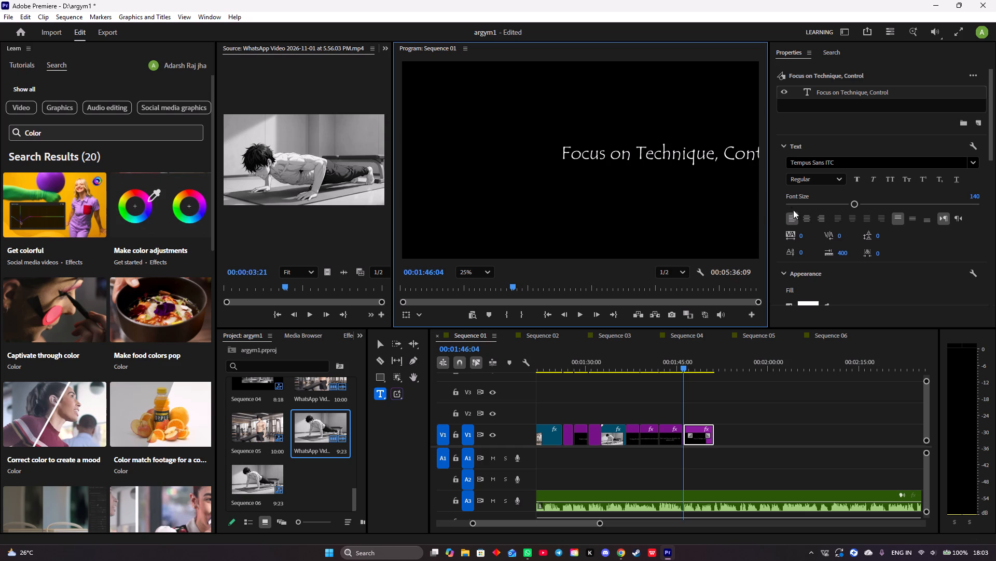
click(805, 218)
Play the "Focus on Technique, Control" caption through to 00:01:51:14 to check its text and timing against the voice-over.
click(728, 407)
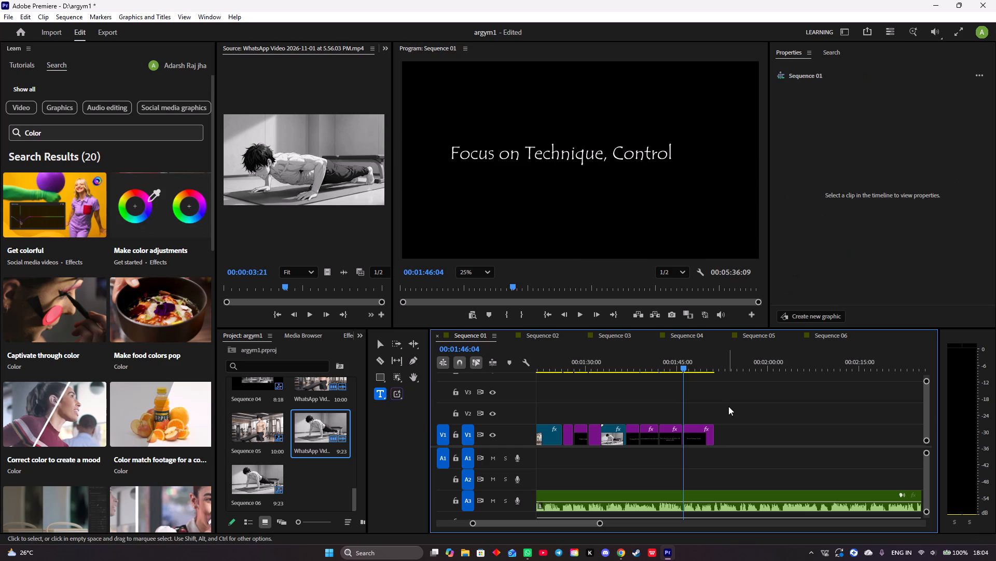
key(space)
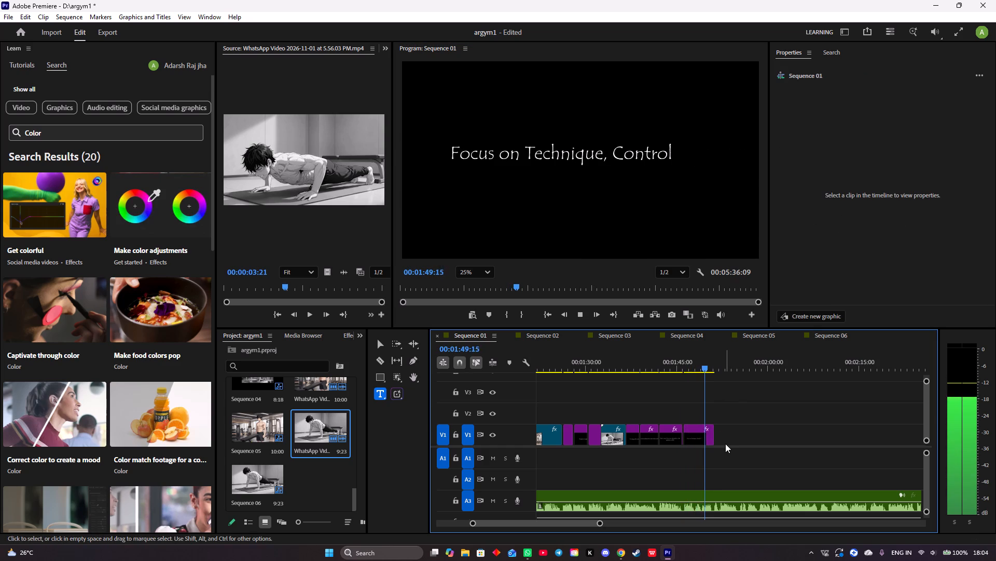
key(space)
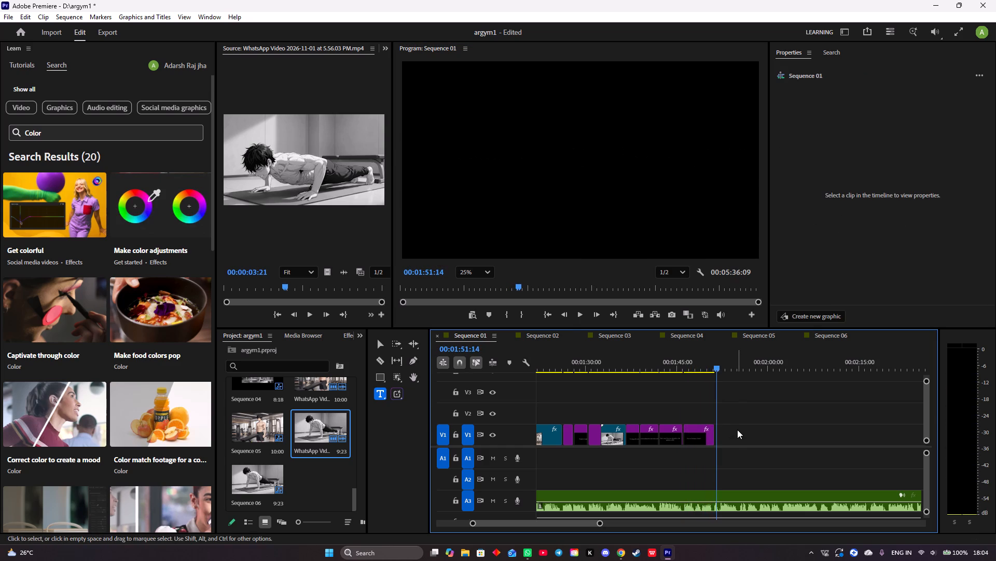
Return to the "Focus on Technique, Control" caption and append "and" to the end of its text.
drag(717, 368, 707, 368)
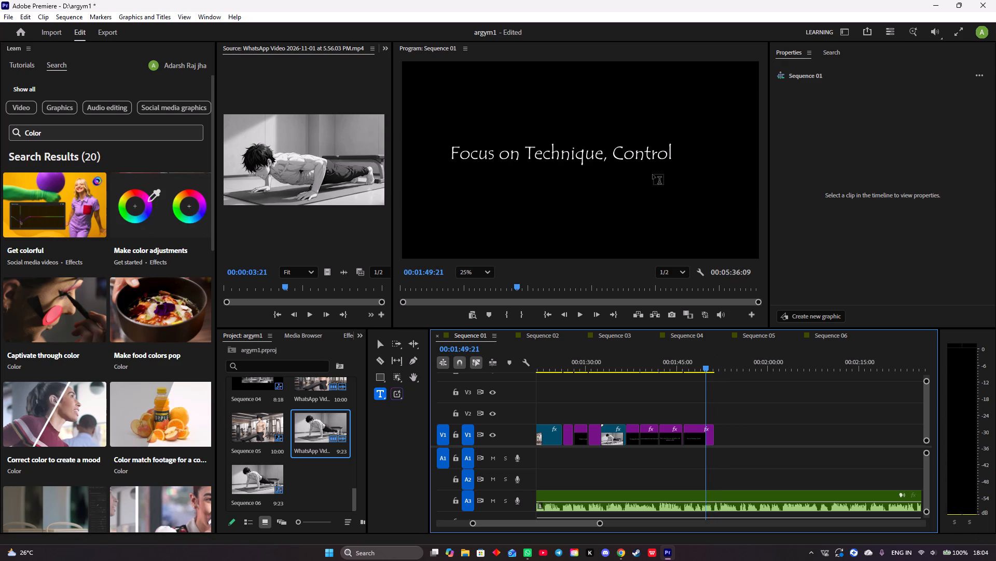
click(643, 155)
click(671, 158)
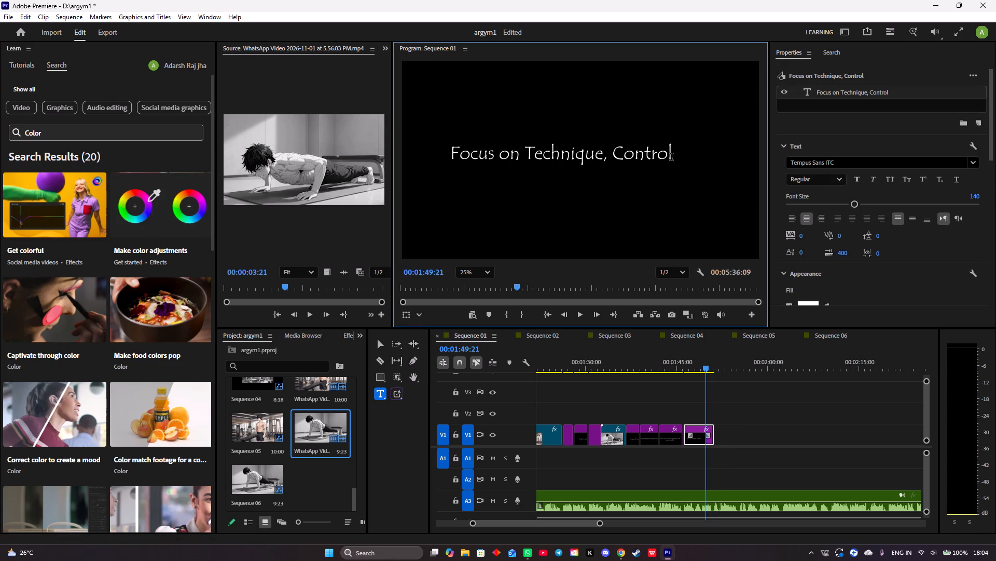
key(space)
key(a)
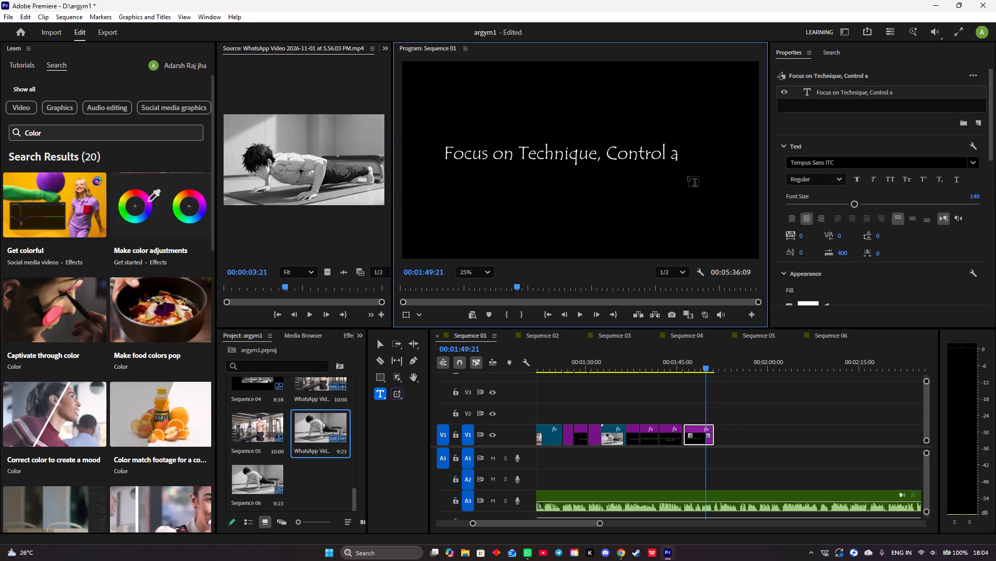
text(nd)
key(space)
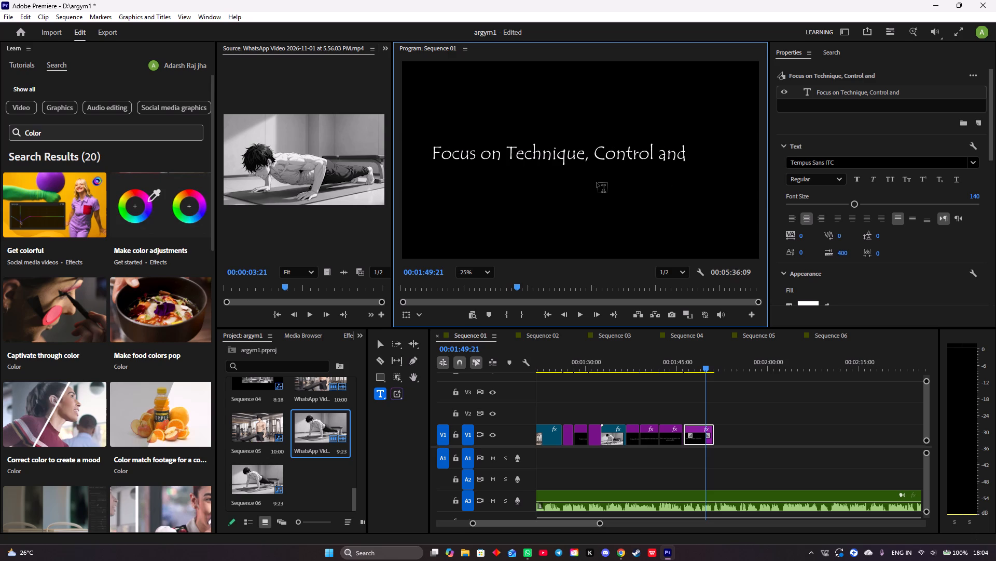
Add a second text line reading "Gradual improvement" below the first line in the same caption graphic.
click(534, 180)
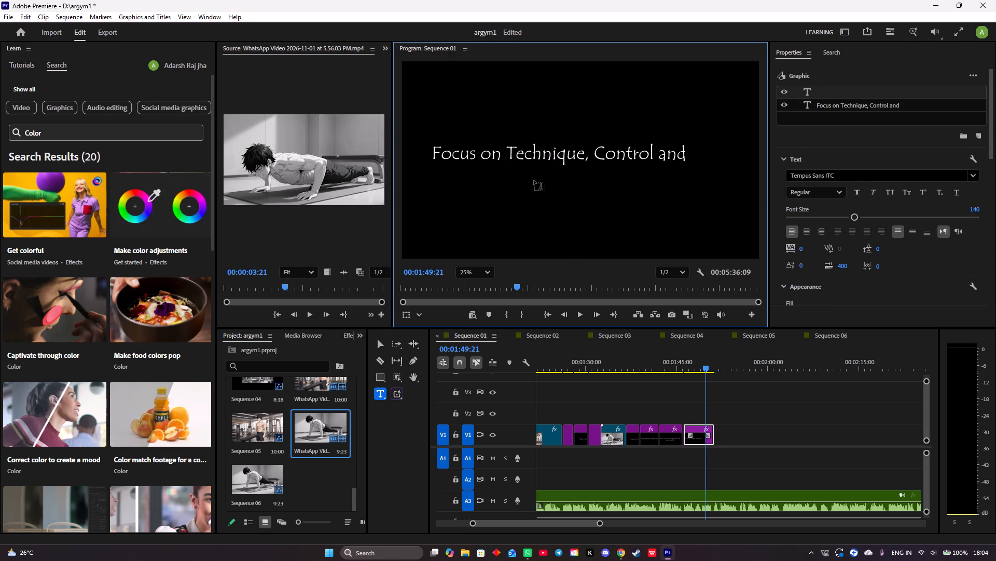
key(g)
key(r)
key(BackSpace)
key(BackSpace)
text(radual)
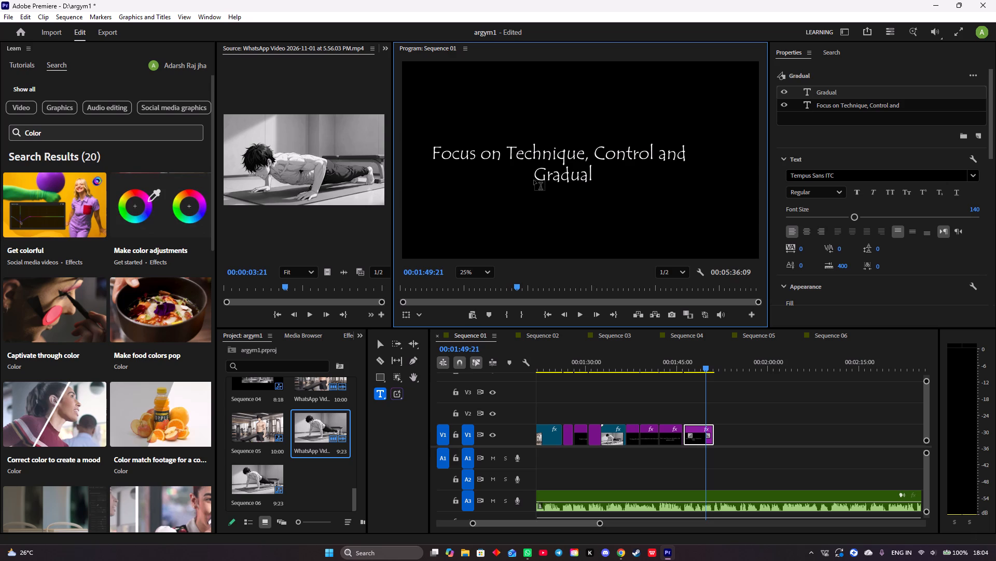
key(space)
text(improvemem)
key(BackSpace)
text(nt)
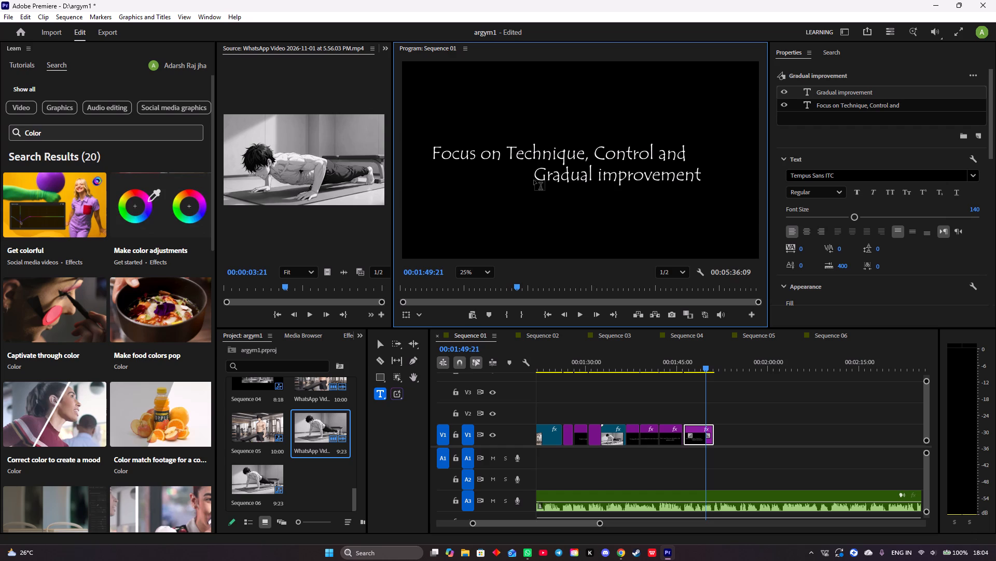
Reposition the "Focus on Technique, Control and" line to about 1411 X, 807 Y.
click(548, 153)
scroll(805, 218, down, 7)
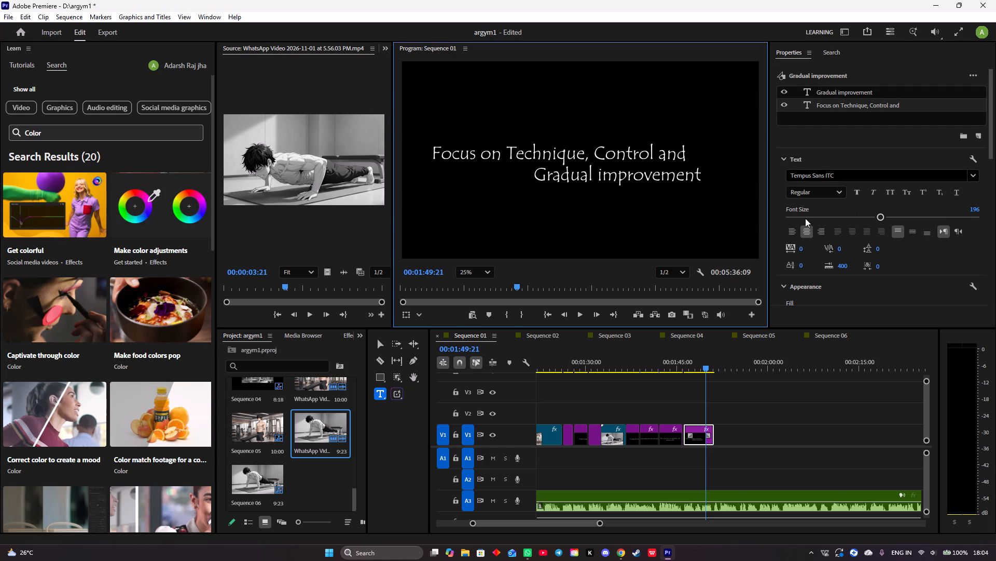
scroll(805, 218, up, 7)
scroll(805, 238, down, 20)
scroll(805, 238, down, 6)
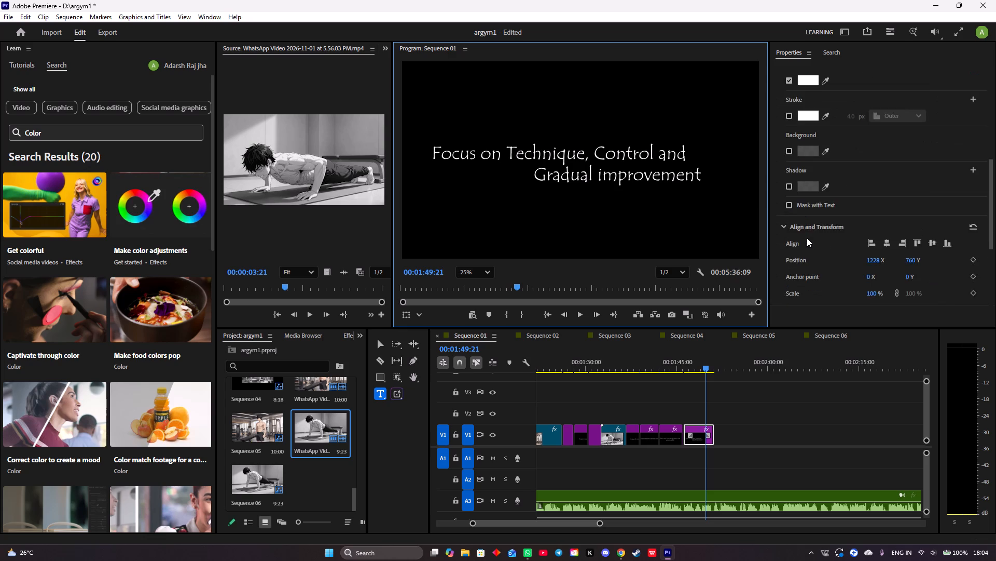
scroll(807, 238, down, 4)
drag(870, 188, 922, 190)
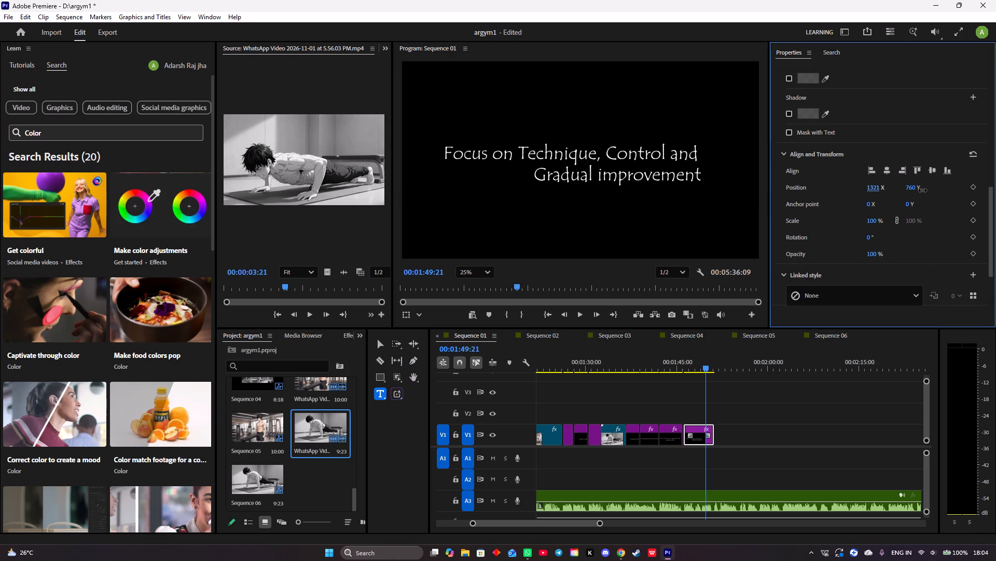
drag(922, 190, 988, 210)
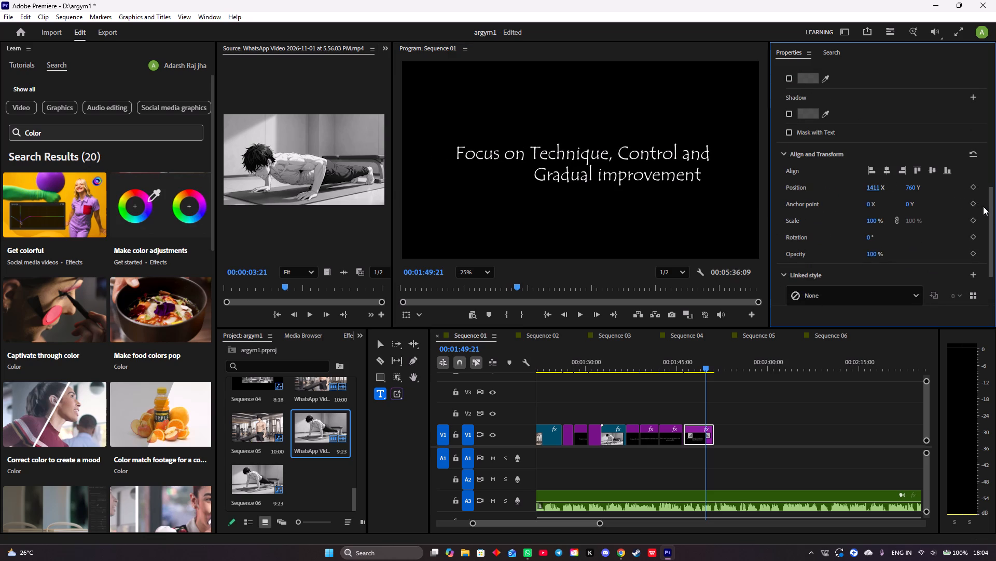
drag(910, 190, 921, 190)
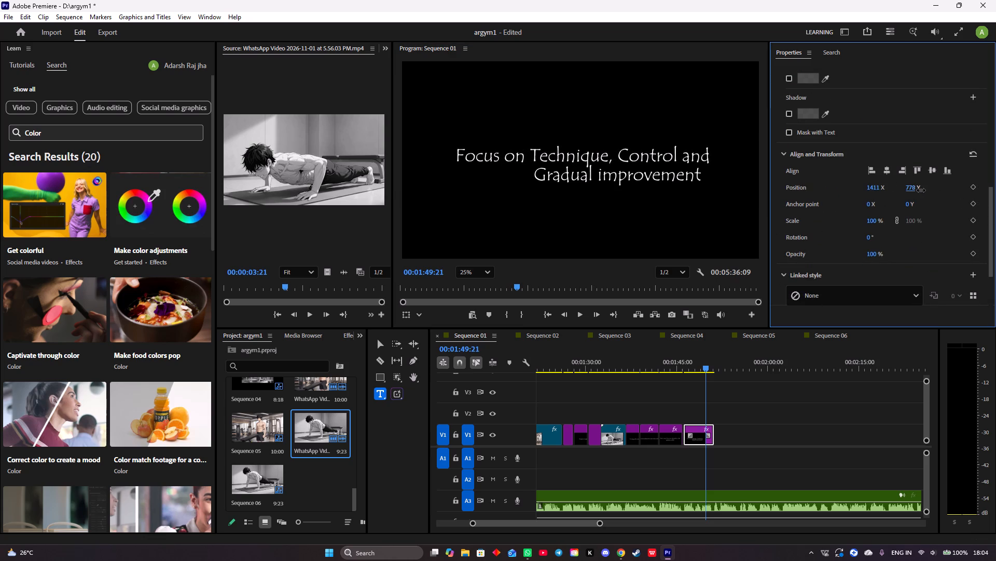
drag(921, 190, 938, 192)
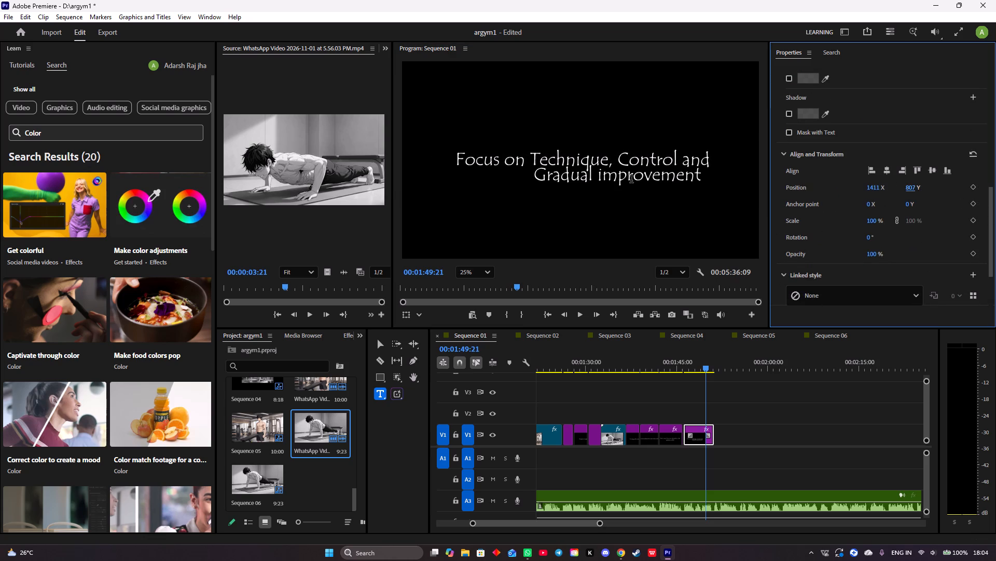
Centre-align the "Gradual improvement" line and position it at about 1373 X, 960 Y, beneath the first line.
click(631, 180)
click(806, 232)
scroll(810, 233, down, 2)
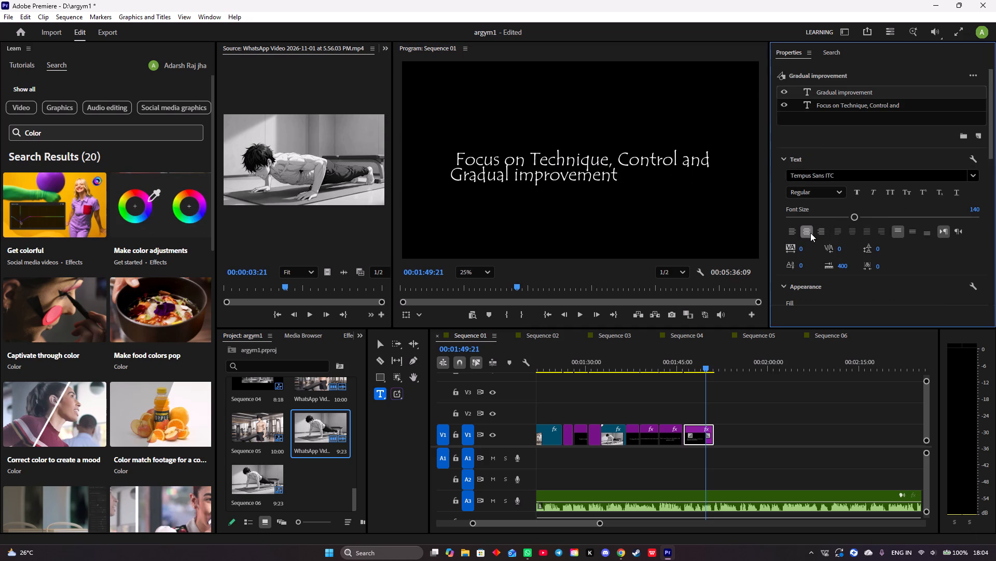
scroll(810, 233, down, 20)
scroll(810, 233, down, 1)
drag(868, 258, 995, 260)
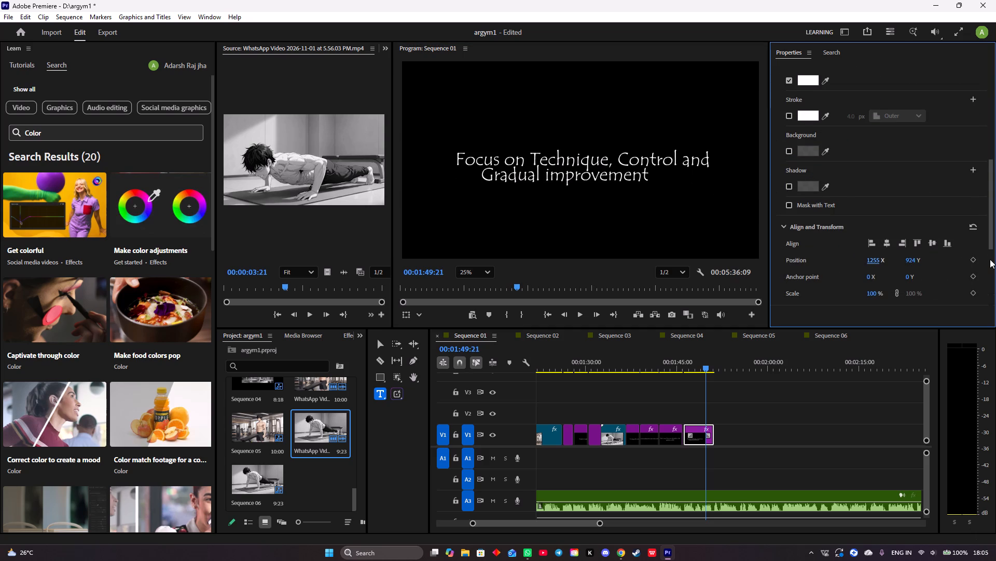
drag(874, 259, 900, 262)
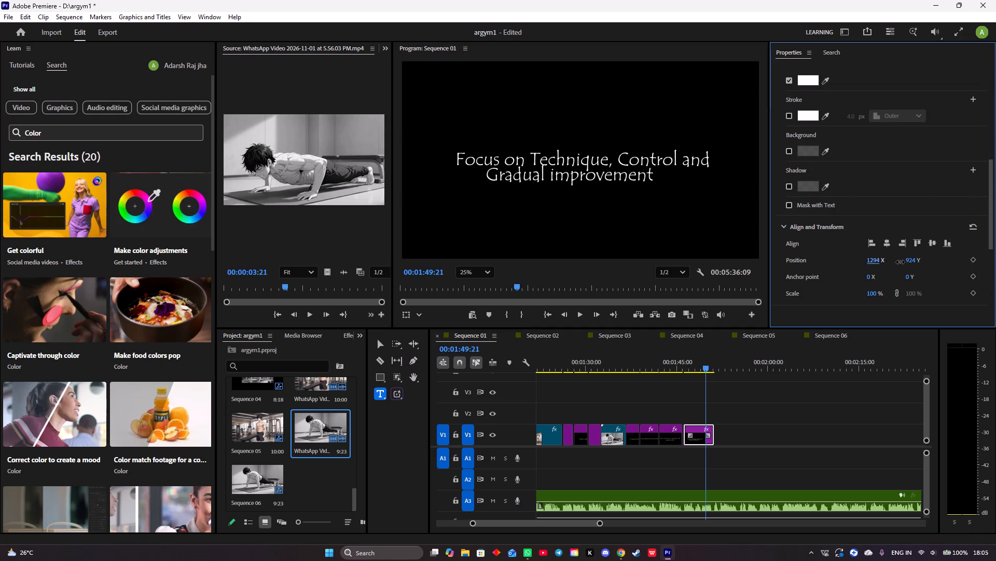
drag(900, 262, 915, 265)
drag(907, 262, 912, 262)
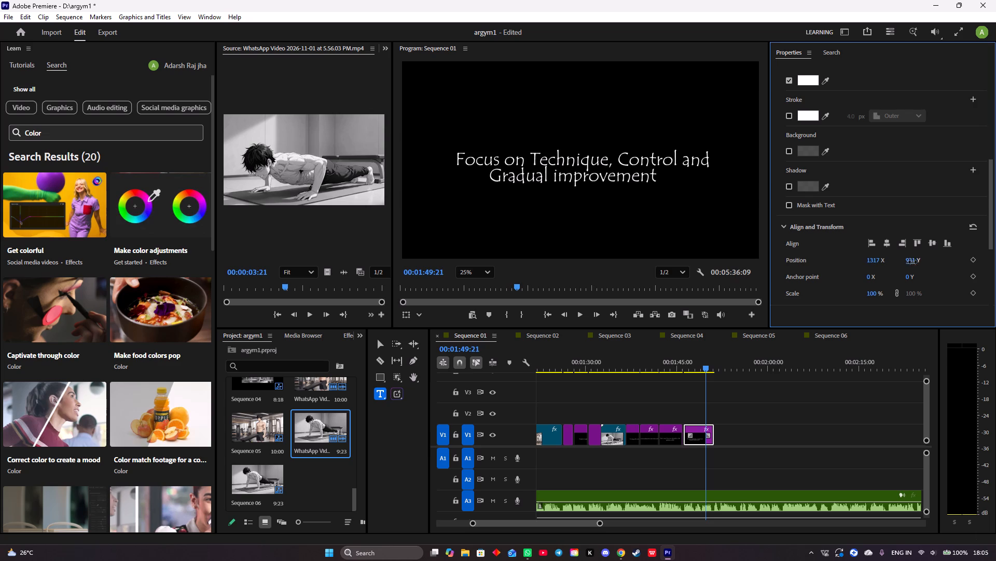
drag(912, 262, 929, 263)
drag(868, 260, 869, 261)
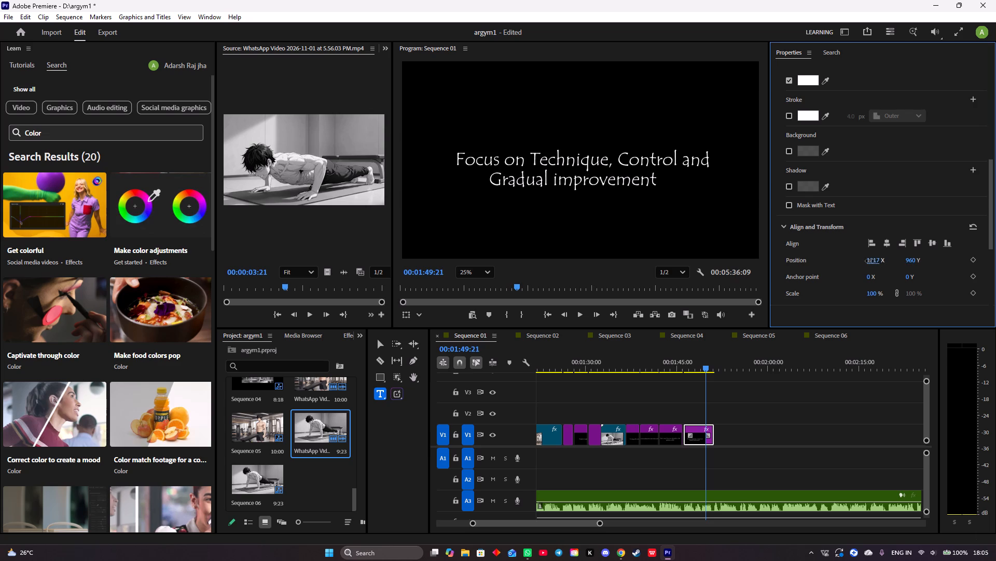
drag(869, 261, 905, 266)
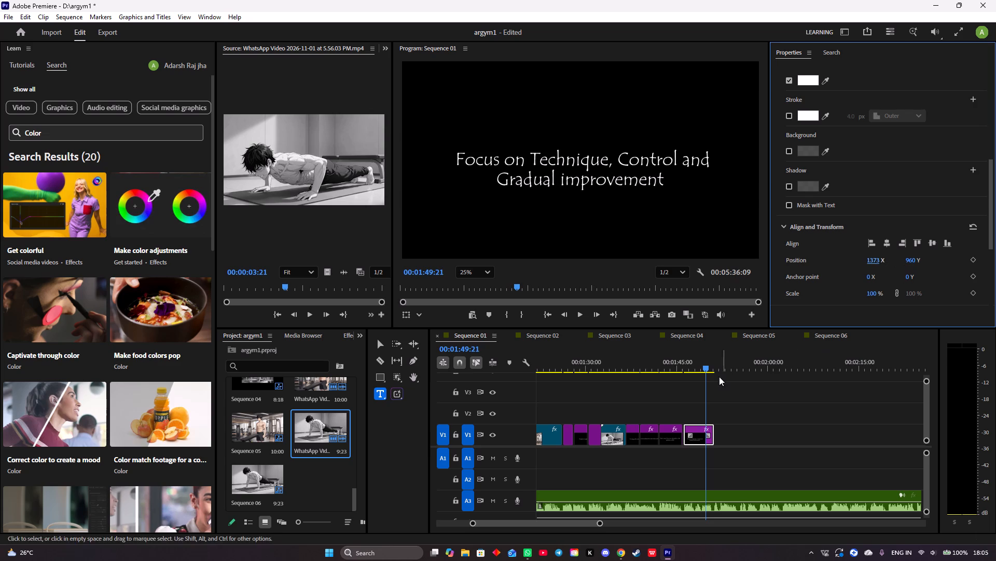
Play from 00:01:44:18 to about 00:01:55:11 to check the two-line caption against the voice-over.
drag(704, 367, 673, 362)
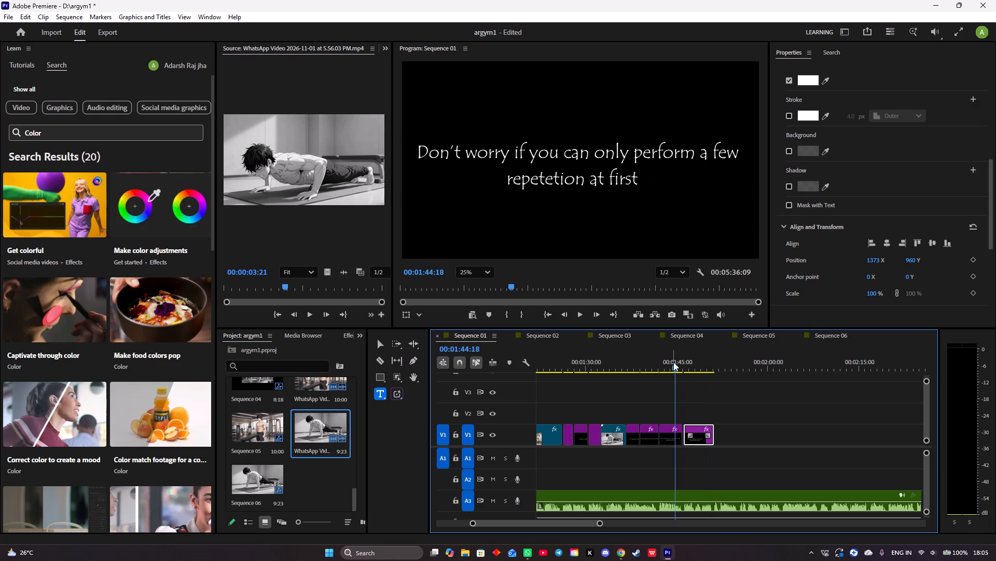
key(space)
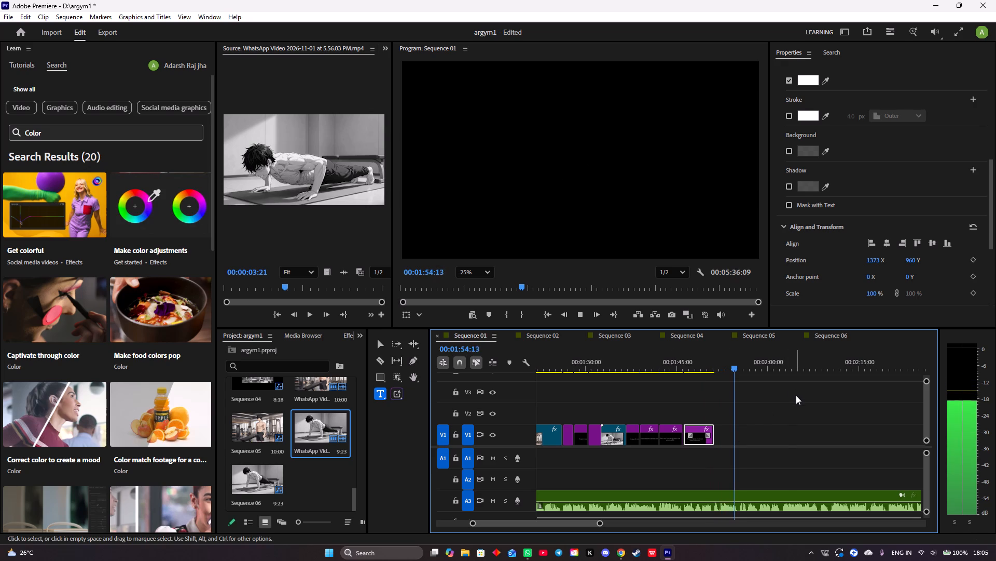
key(space)
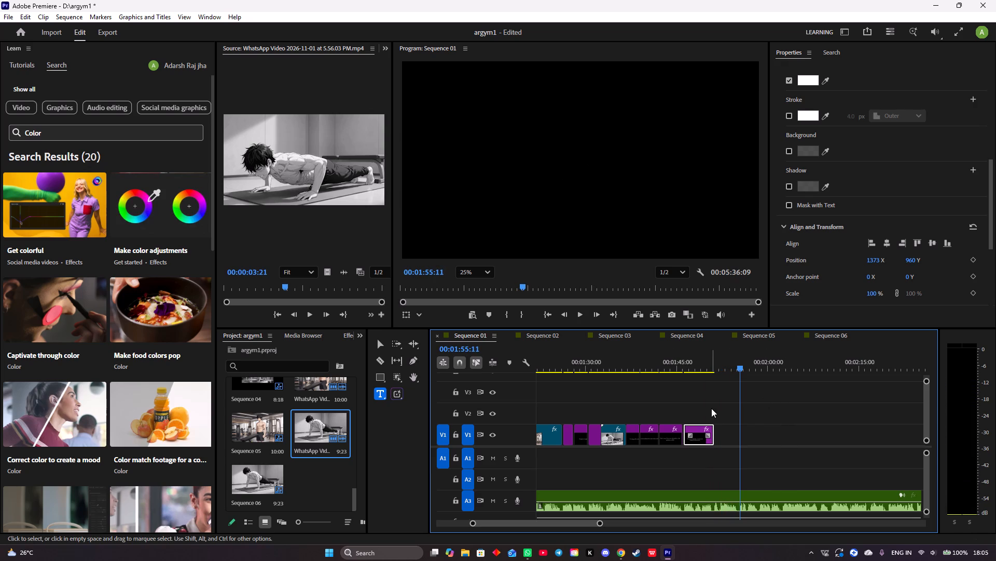
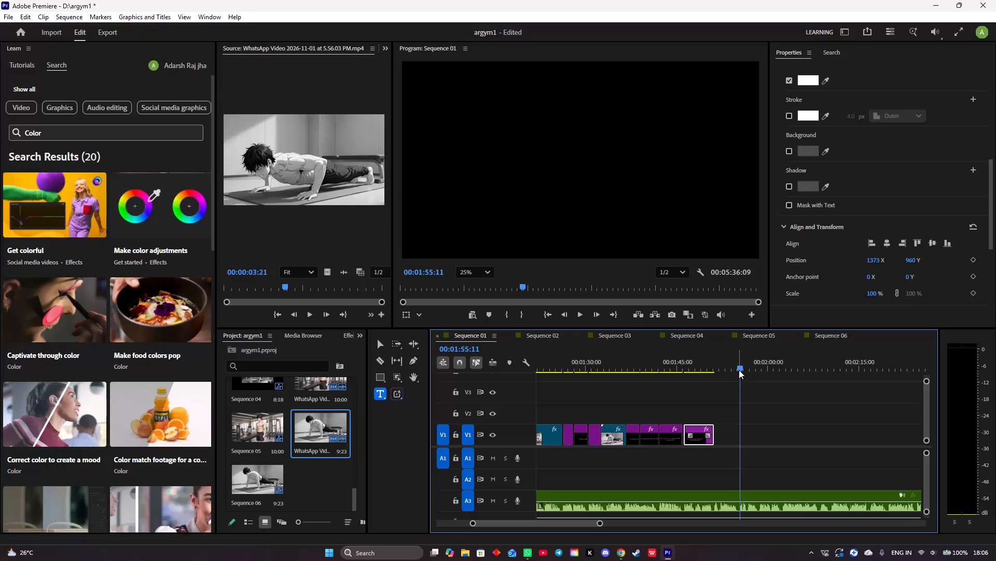
Scrub and replay between about 00:01:33:22 and 00:01:55:06 to check the captions against the voice-over and hear the line that follows.
drag(737, 369, 713, 369)
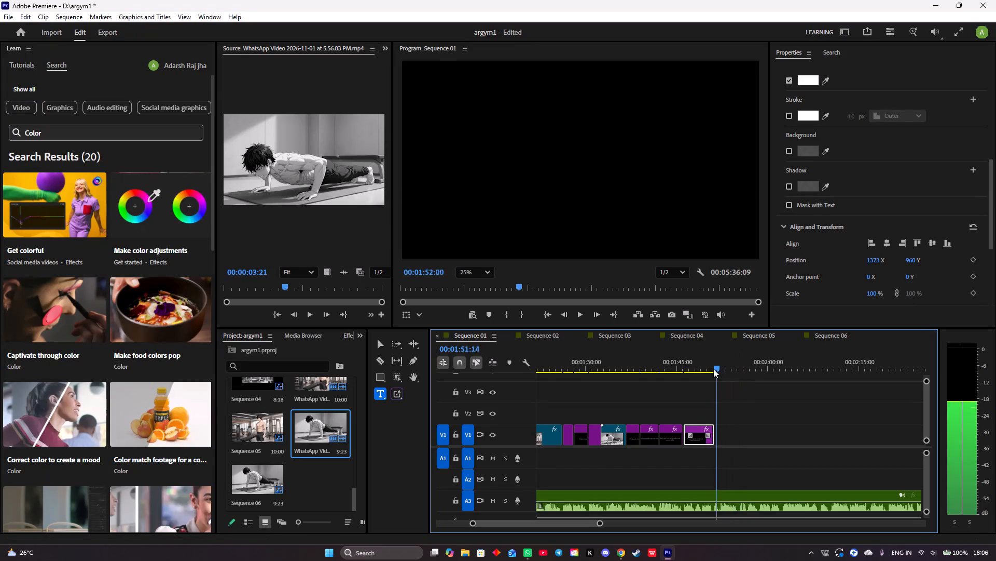
drag(713, 369, 699, 368)
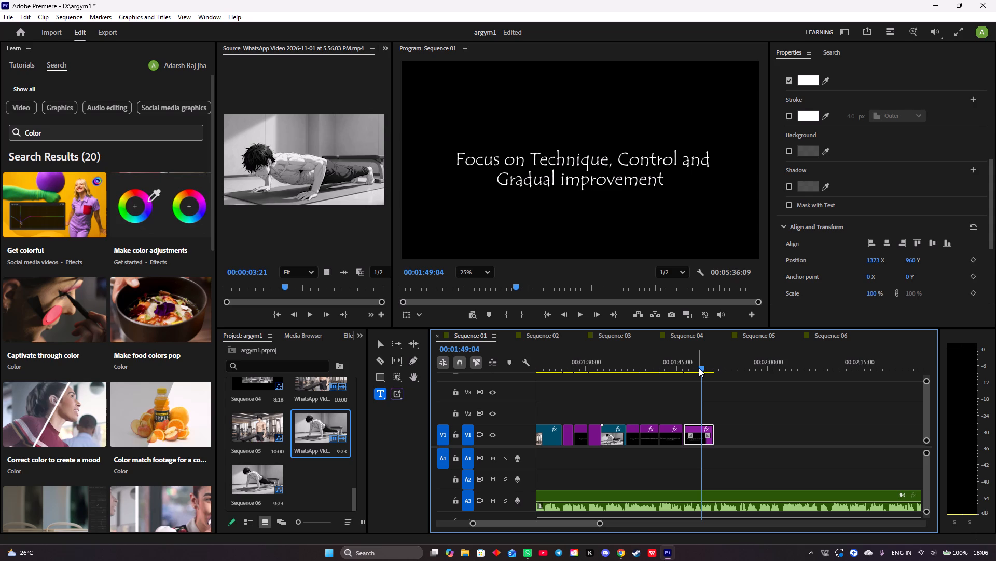
drag(701, 368, 707, 368)
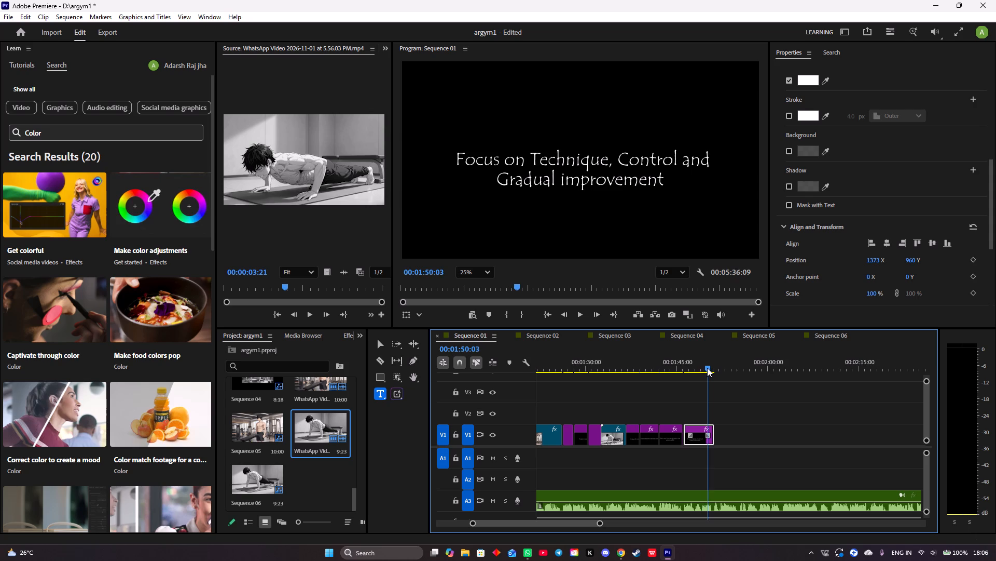
drag(707, 368, 699, 373)
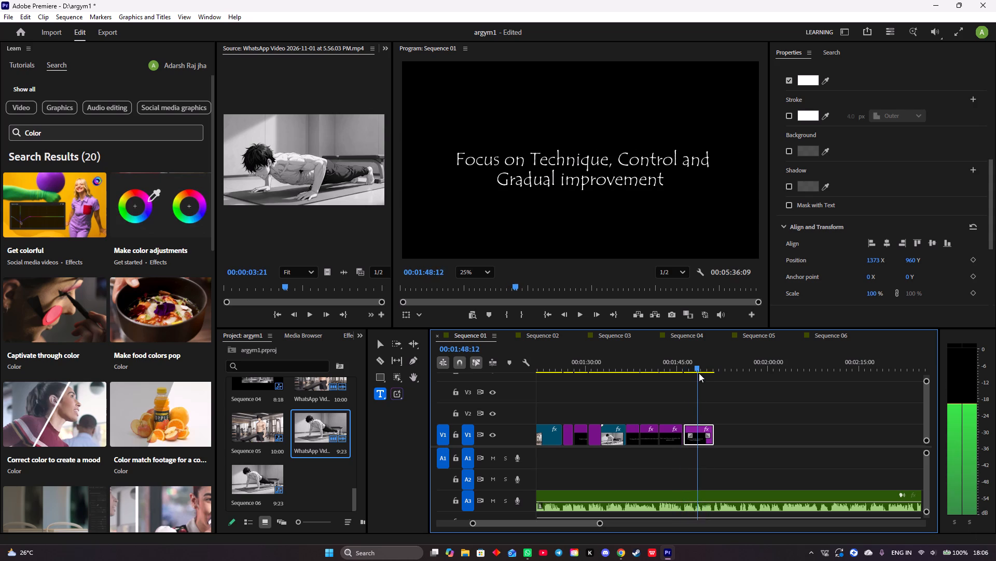
drag(699, 373, 691, 373)
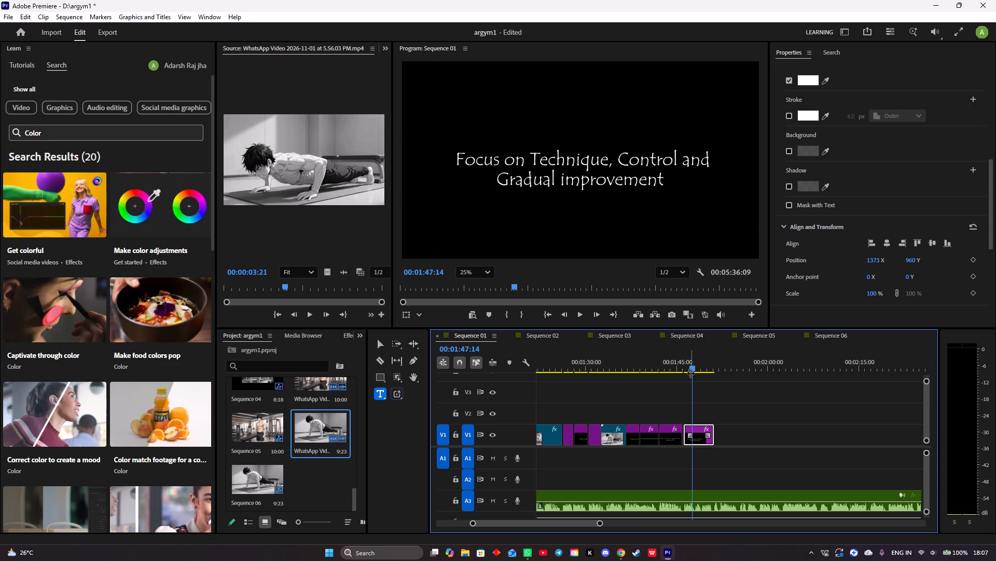
drag(691, 365, 686, 366)
key(space)
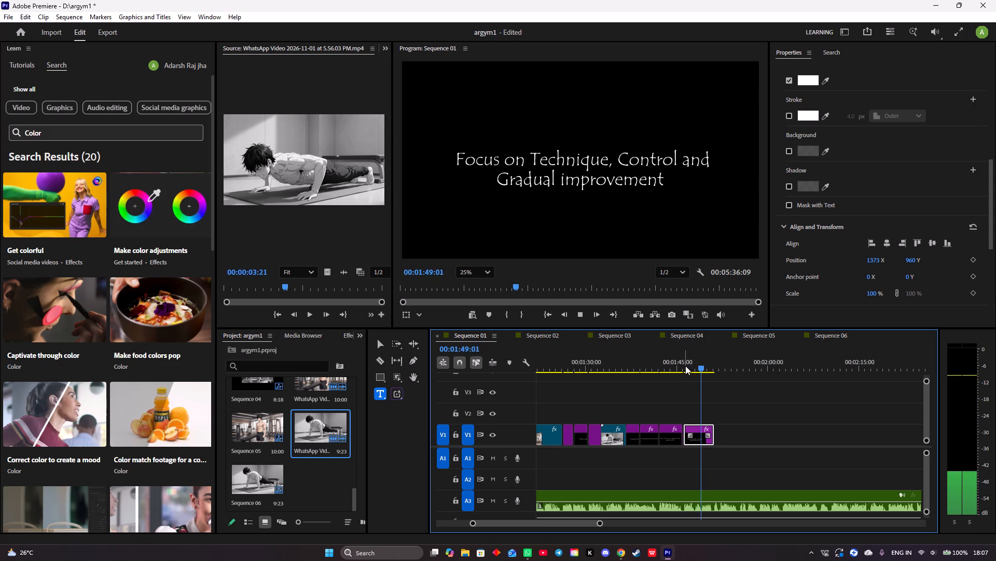
key(space)
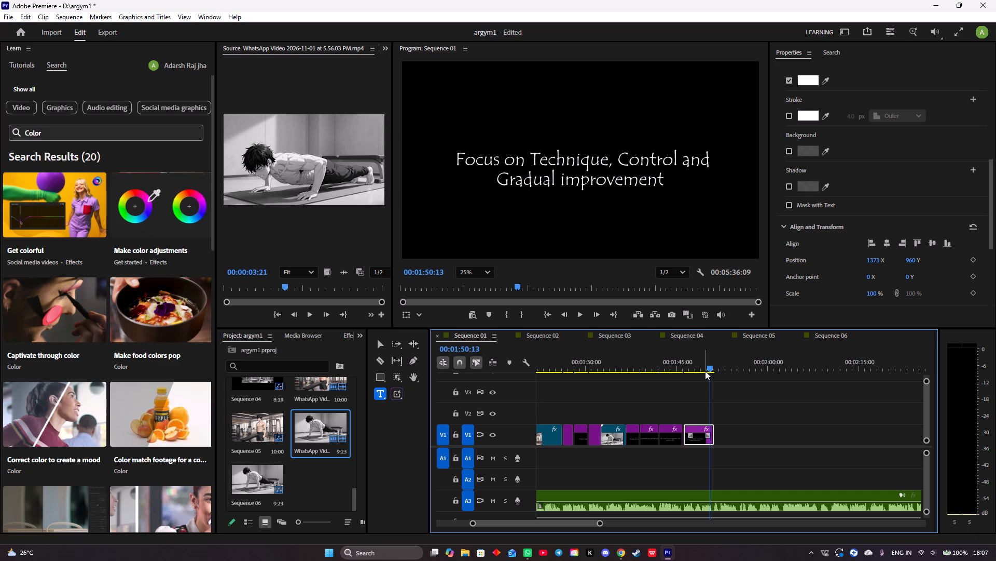
drag(710, 366, 609, 369)
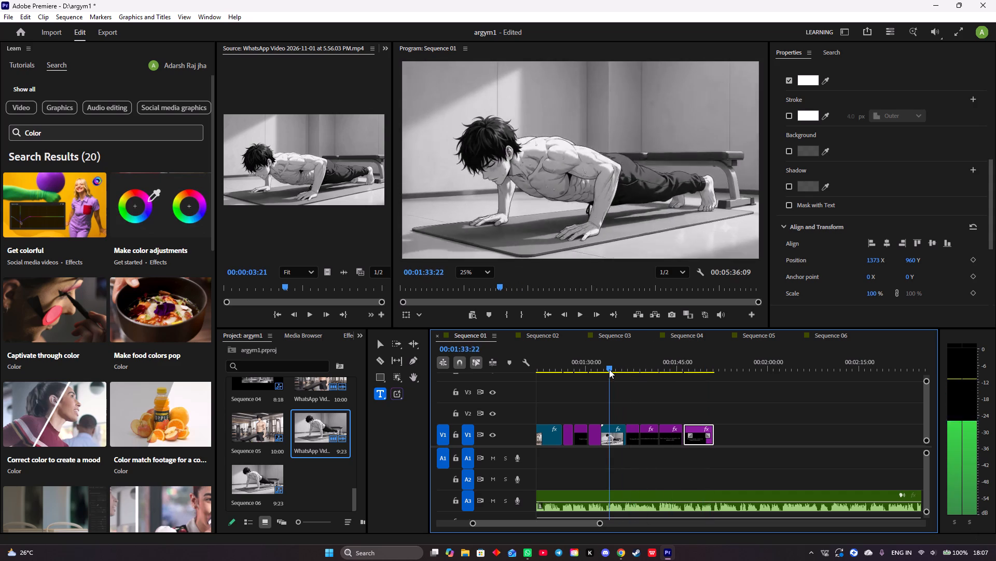
drag(609, 369, 611, 369)
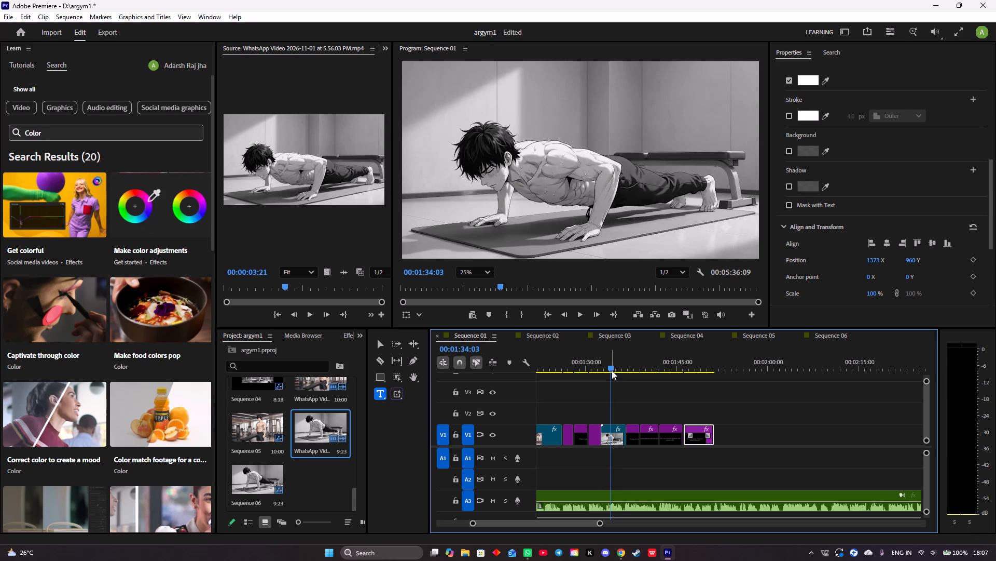
drag(621, 368, 689, 375)
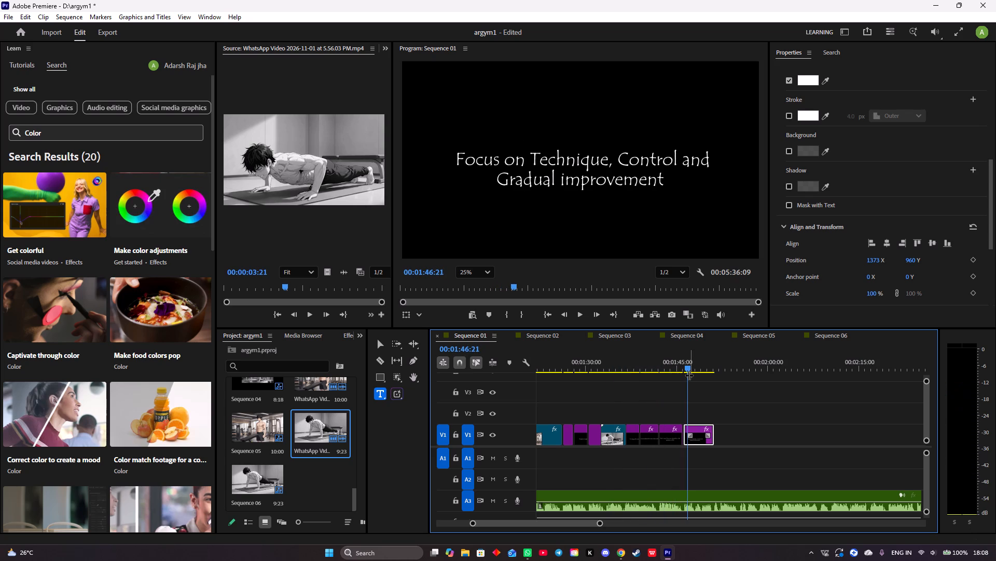
key(space)
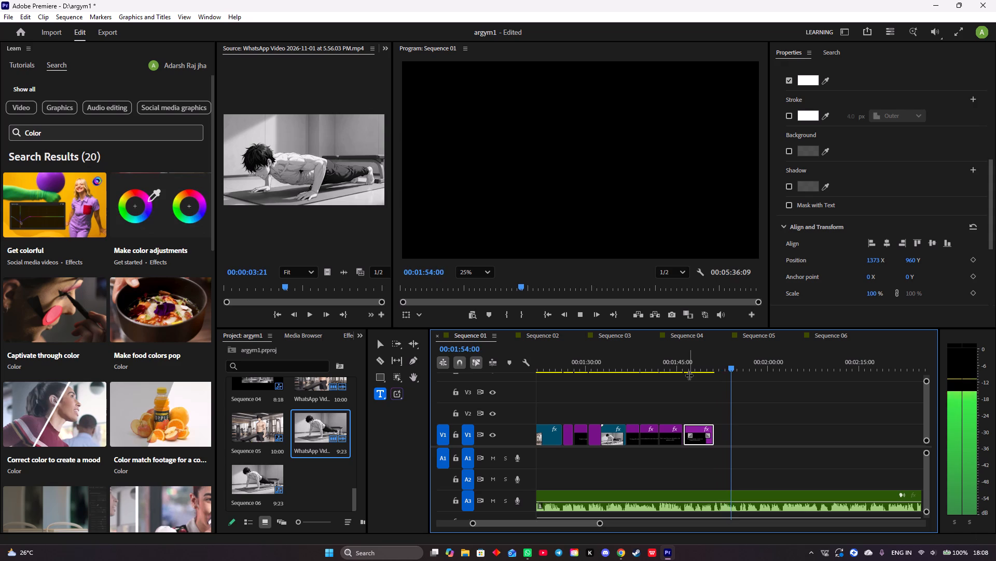
key(space)
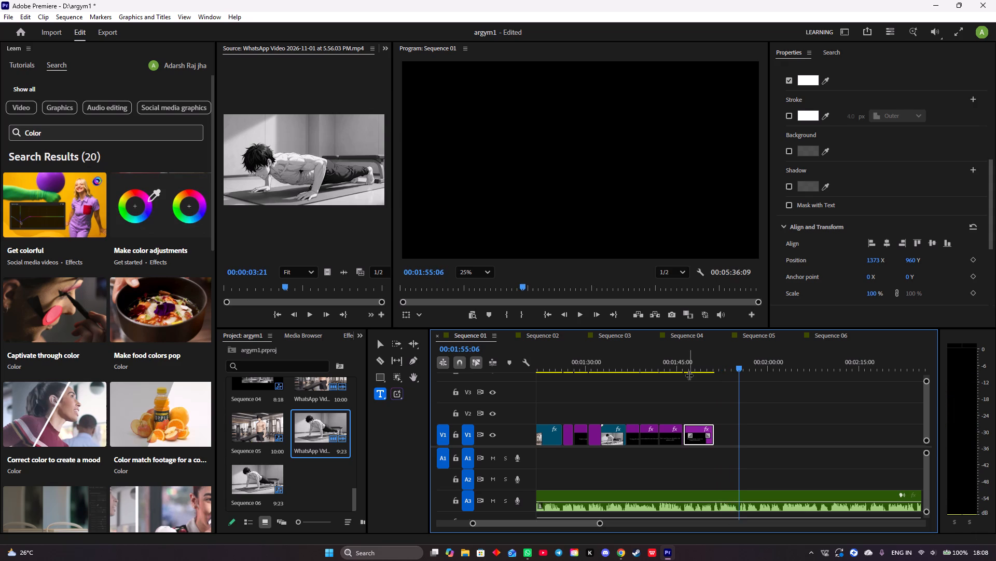
Add a new caption graphic reading "Remember!!!" at 00:01:51:08, just after the "Focus on Technique, Control and Gradual improvement" caption.
drag(739, 369, 723, 366)
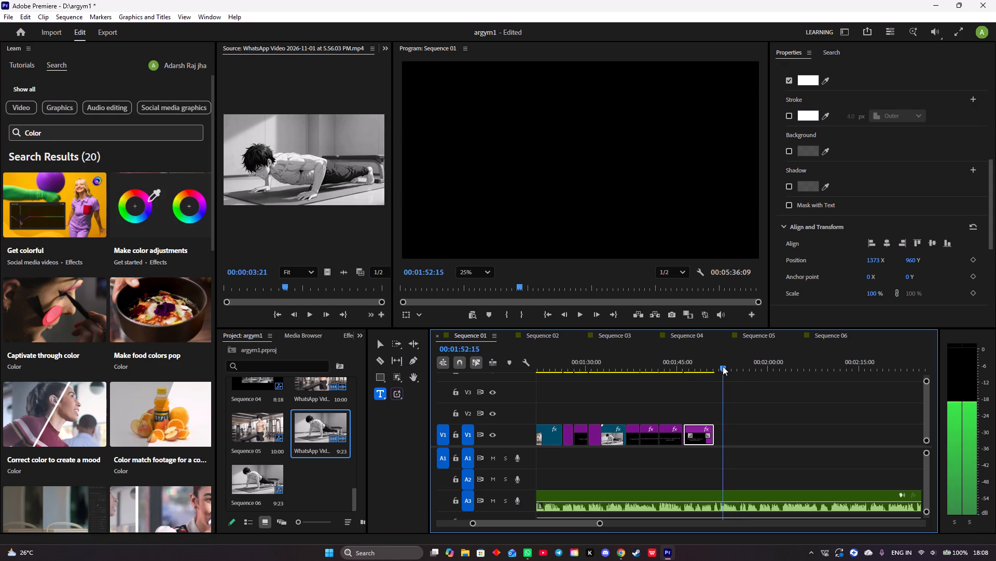
drag(723, 366, 714, 360)
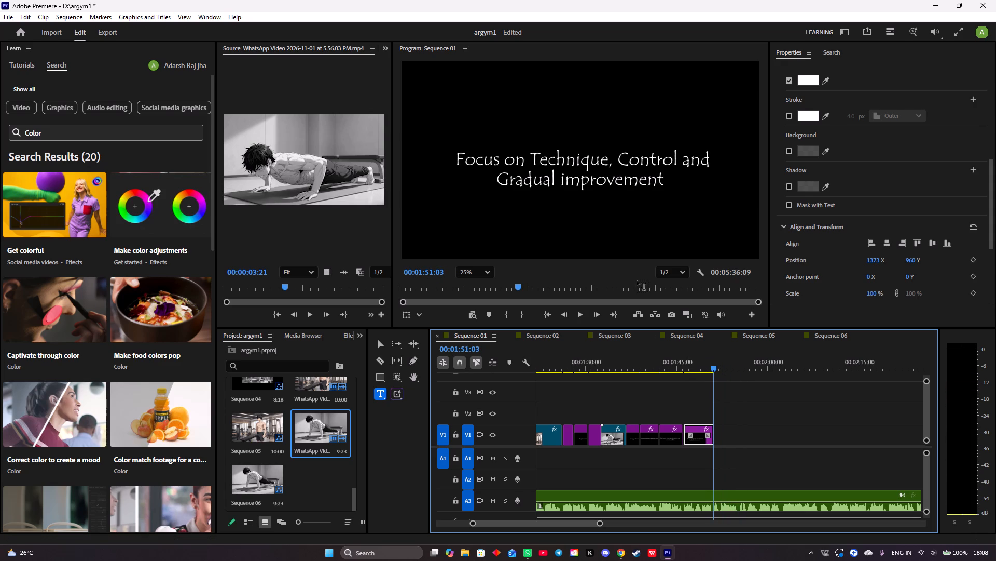
key(space)
key(space)
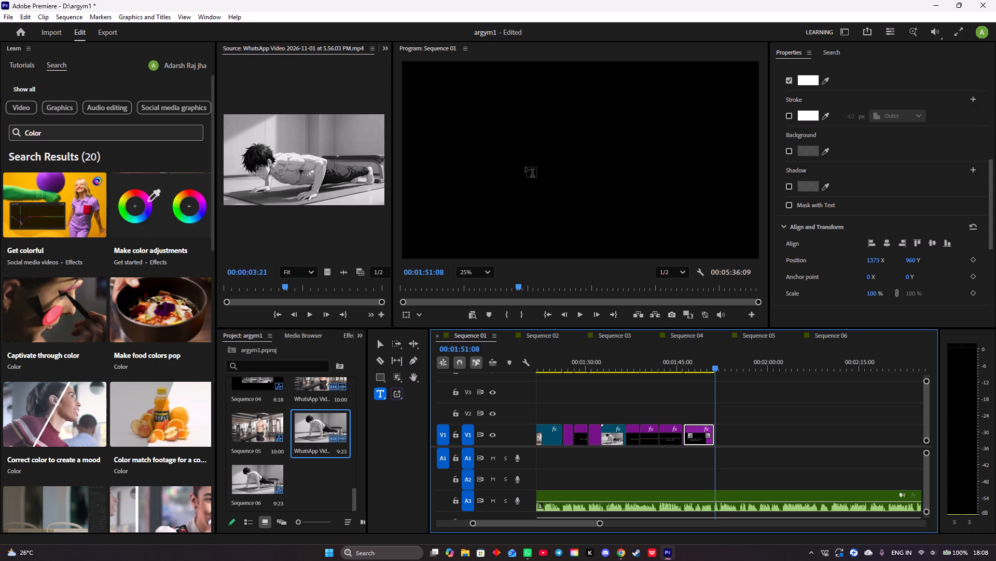
click(543, 144)
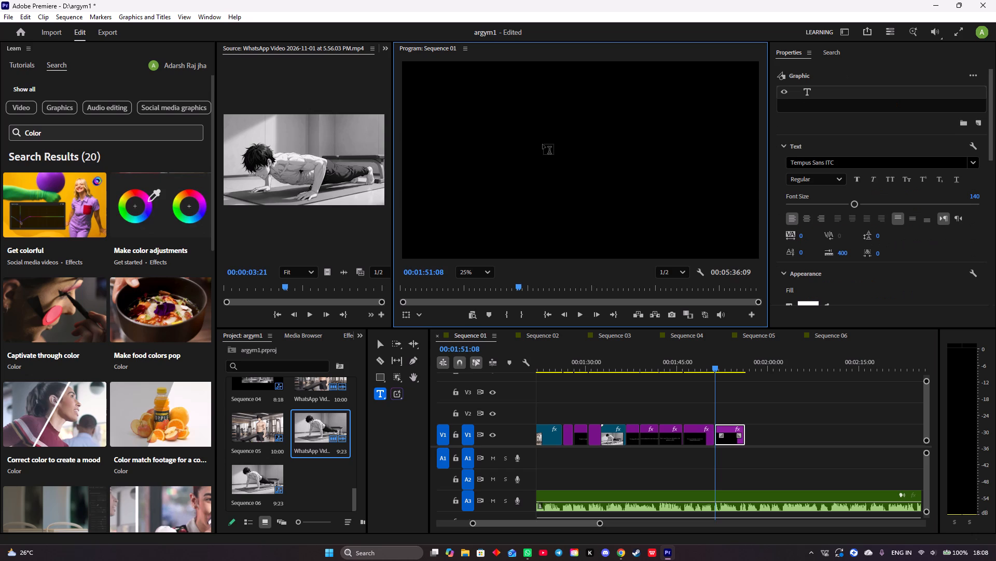
key(r)
text(emem)
text(ber)
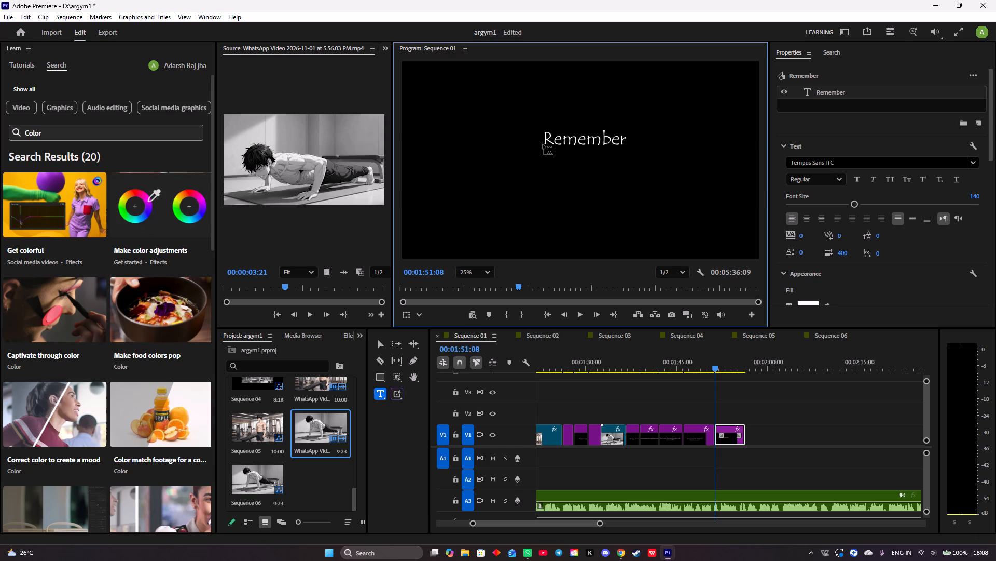
text(!!!)
Add a centre-aligned second text line reading "Every strong person start from somewhere" below "Remember!!!" in the same graphic.
click(520, 161)
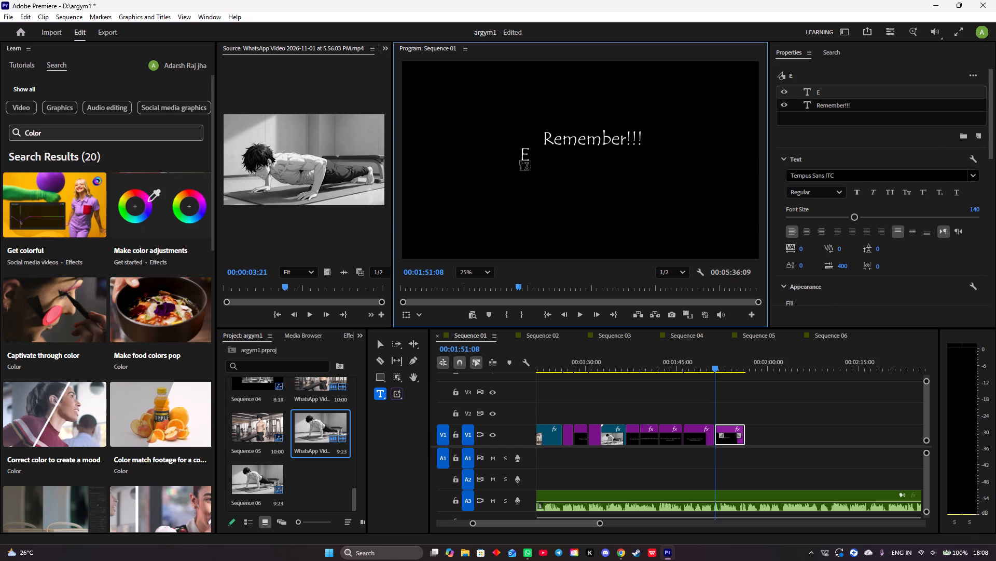
text(very strong)
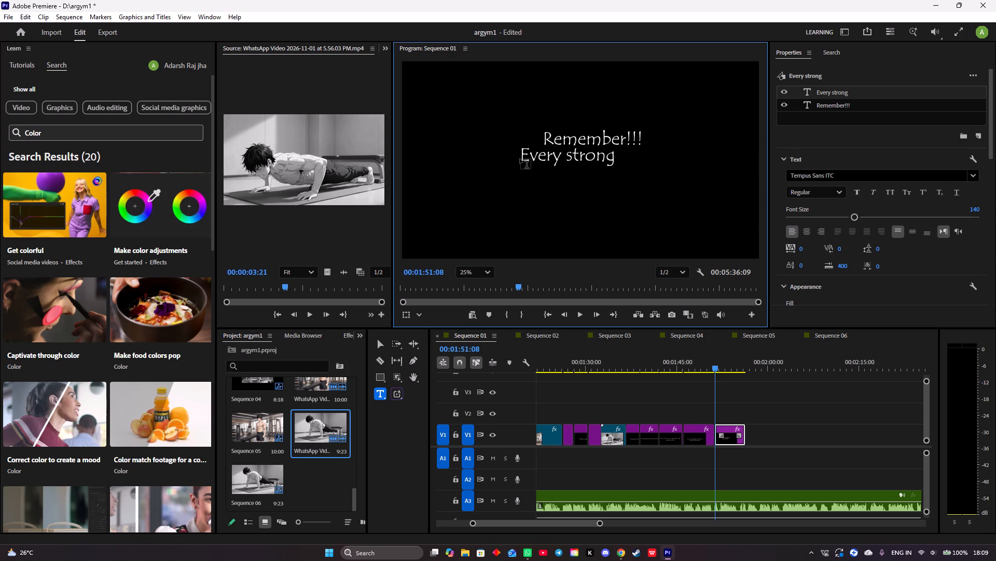
key(p)
key(BackSpace)
key(space)
text(person start from)
key(space)
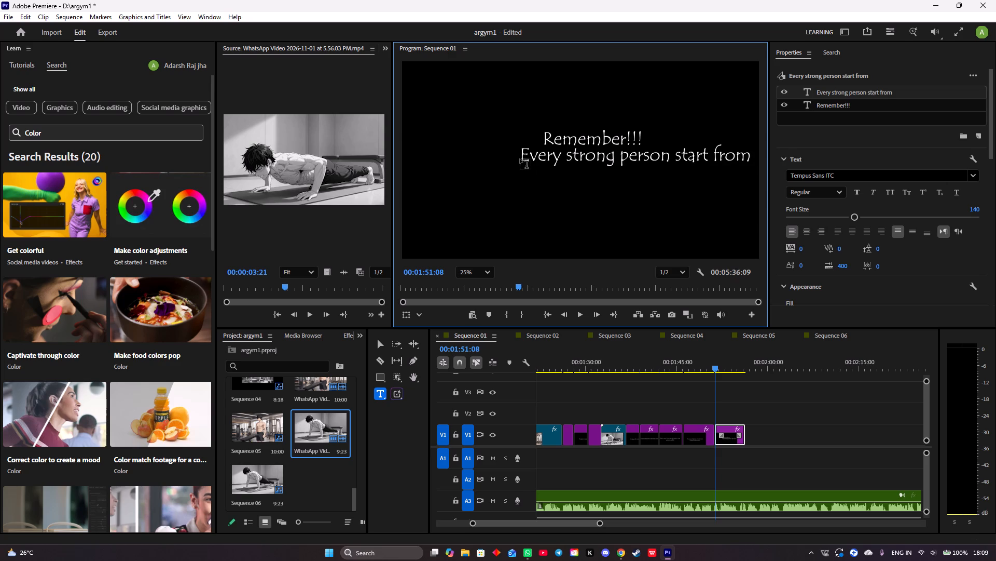
text(somewhere)
click(807, 230)
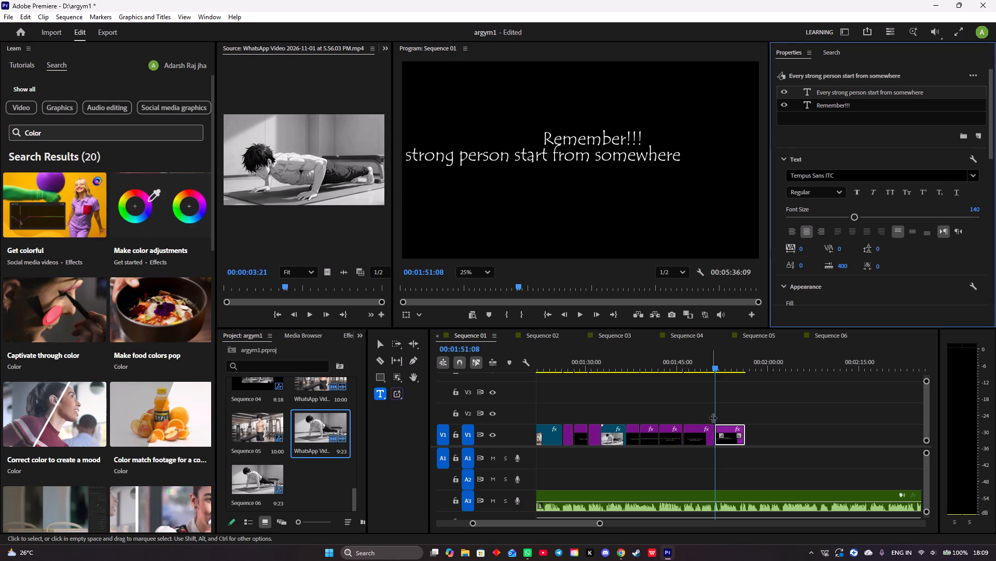
Check the new caption against the voice-over and remove "from" so the second line reads "Every strong person start somewhere".
click(732, 406)
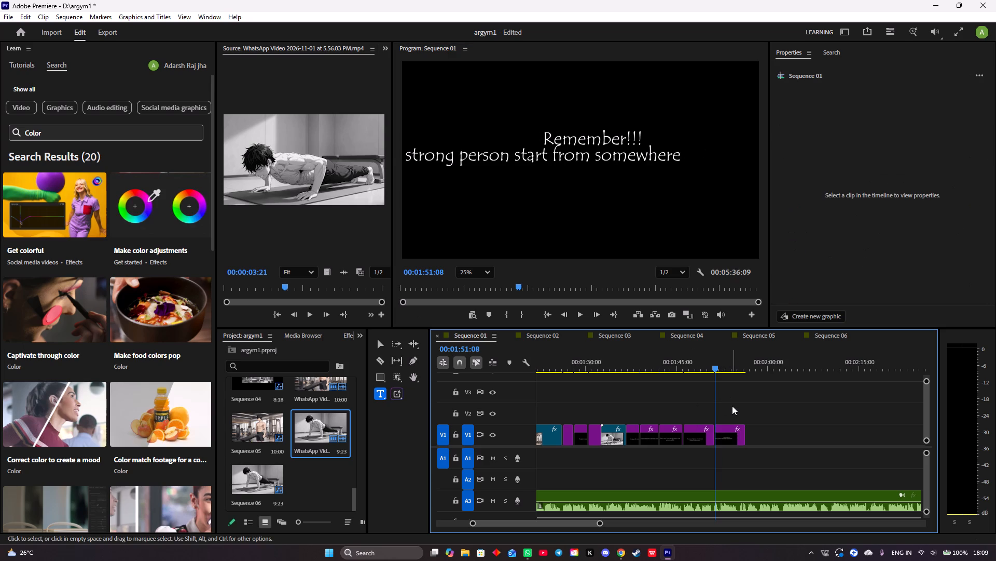
key(space)
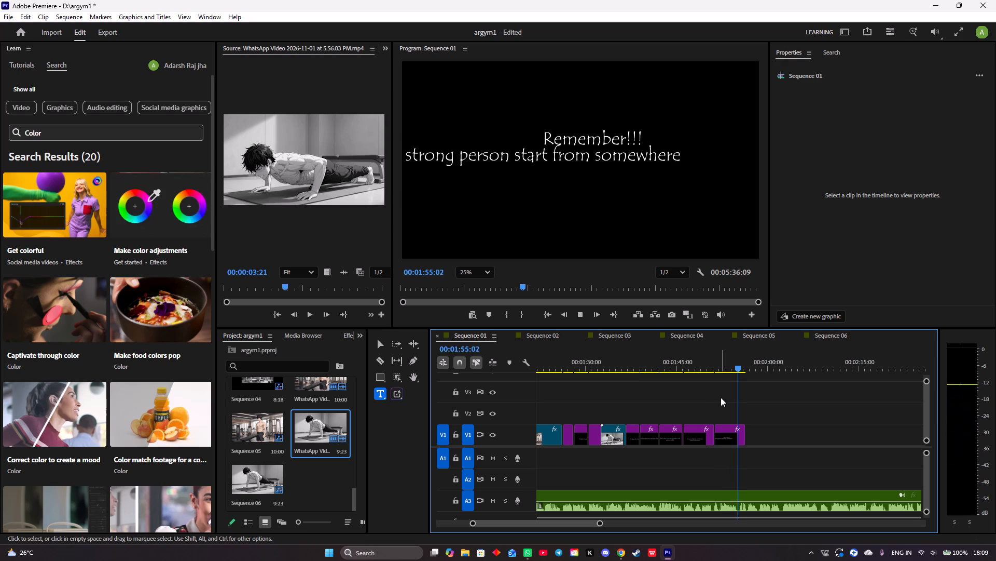
key(space)
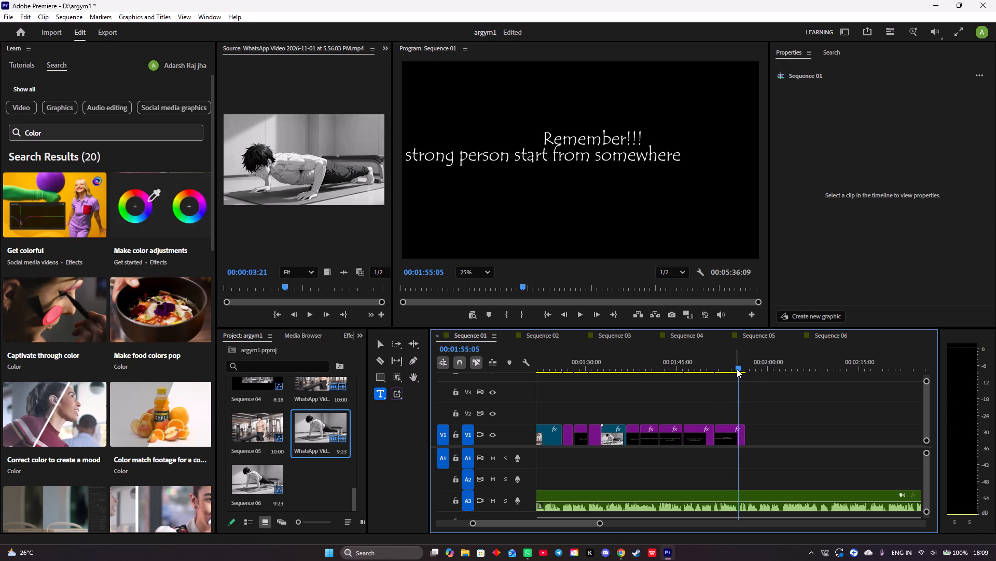
drag(737, 369, 728, 368)
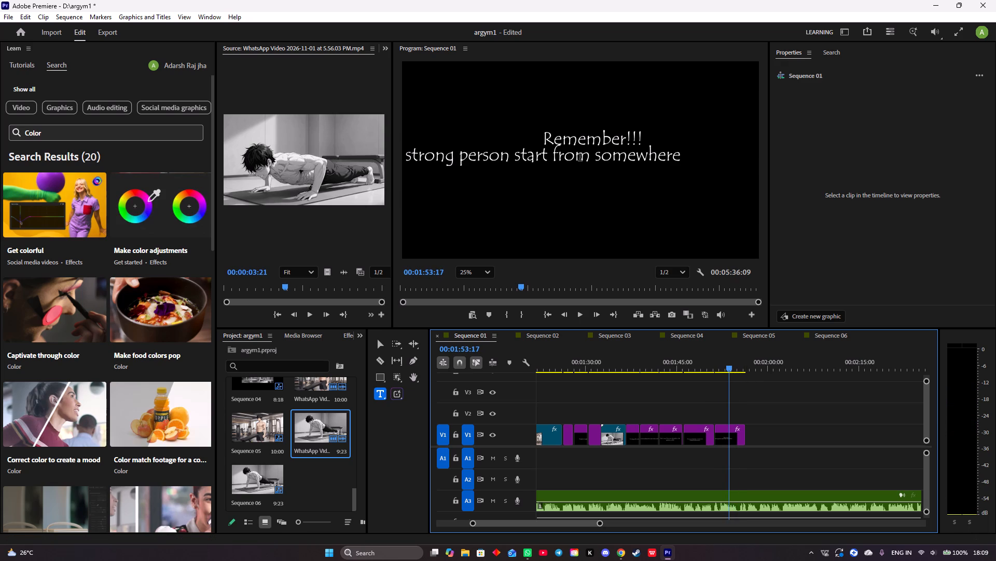
click(585, 158)
click(590, 157)
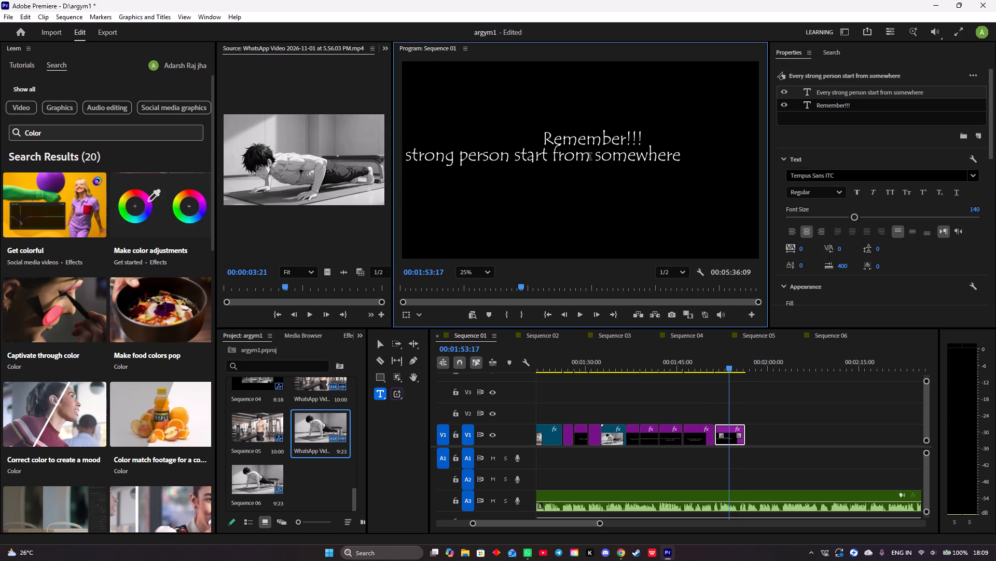
key(BackSpace)
key(BackSpace)
key(BackSpace)
key(BackSpace)
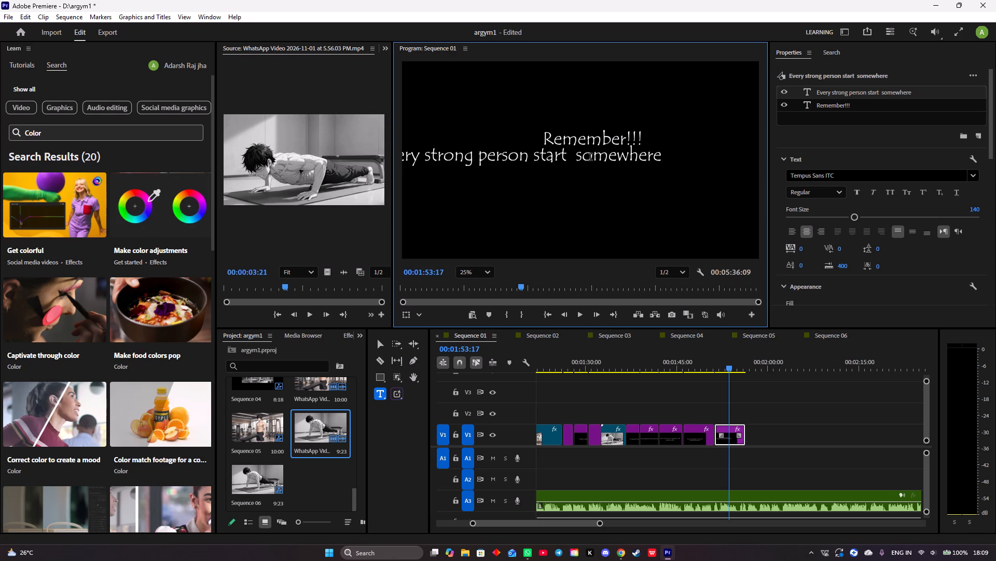
key(BackSpace)
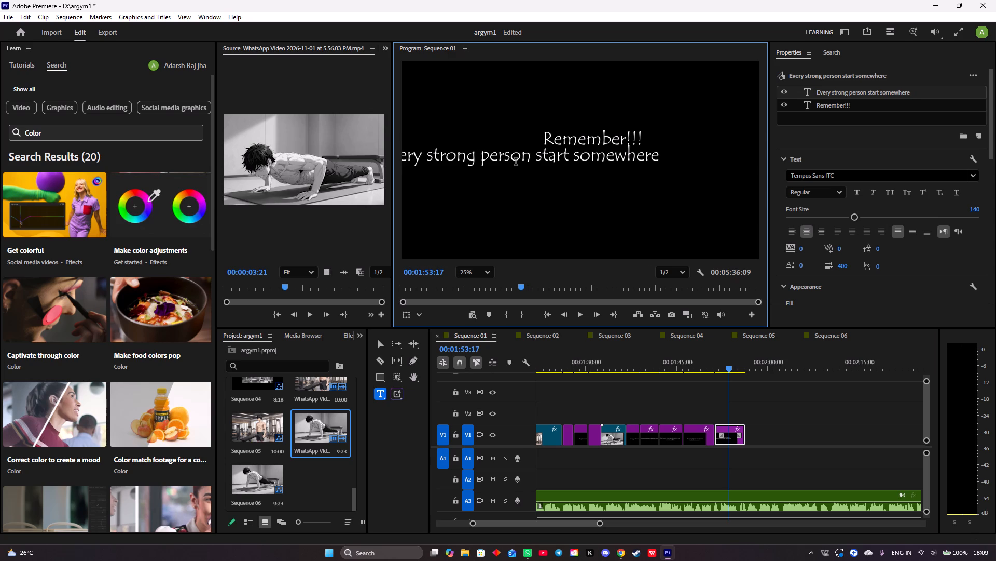
Position the "Every strong person start somewhere" line at 1425 X, 875 Y, centred in the frame with a gap below "Remember!!!".
click(804, 233)
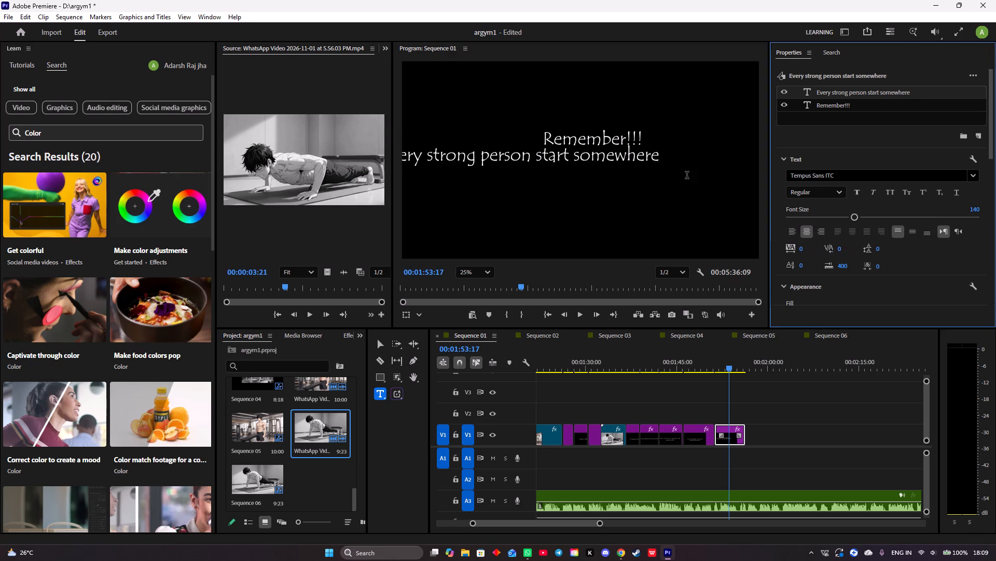
scroll(819, 226, down, 12)
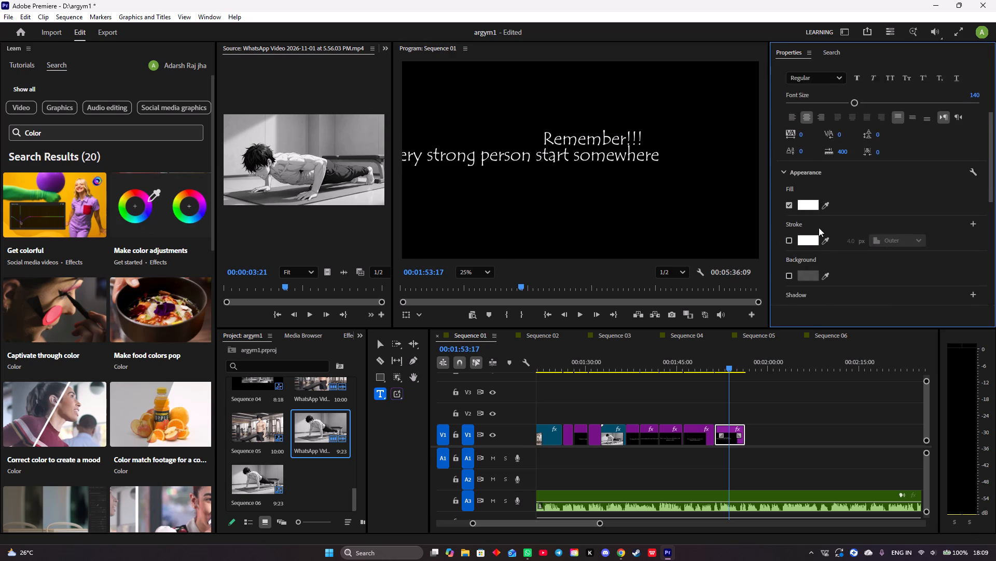
scroll(819, 228, down, 14)
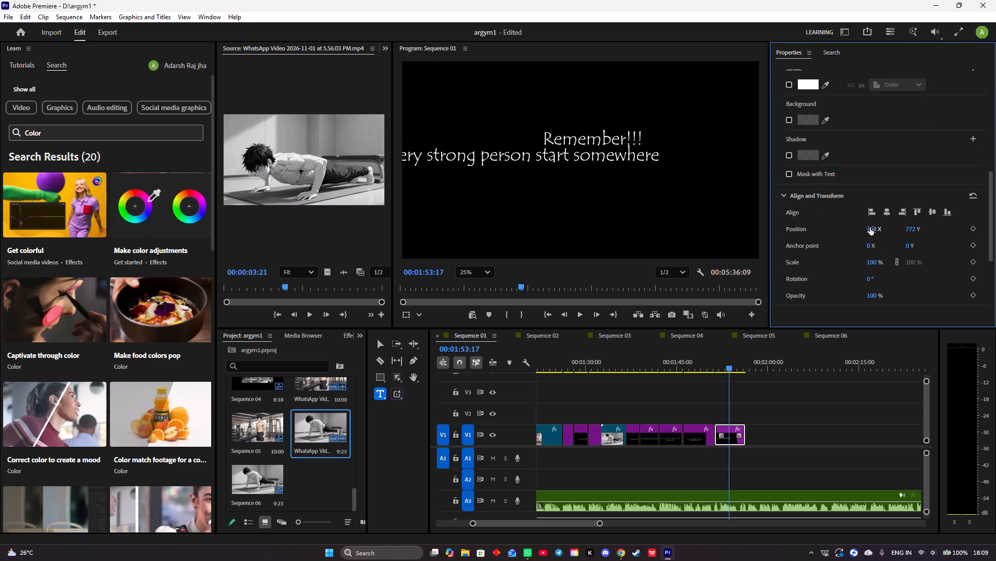
drag(870, 228, 995, 252)
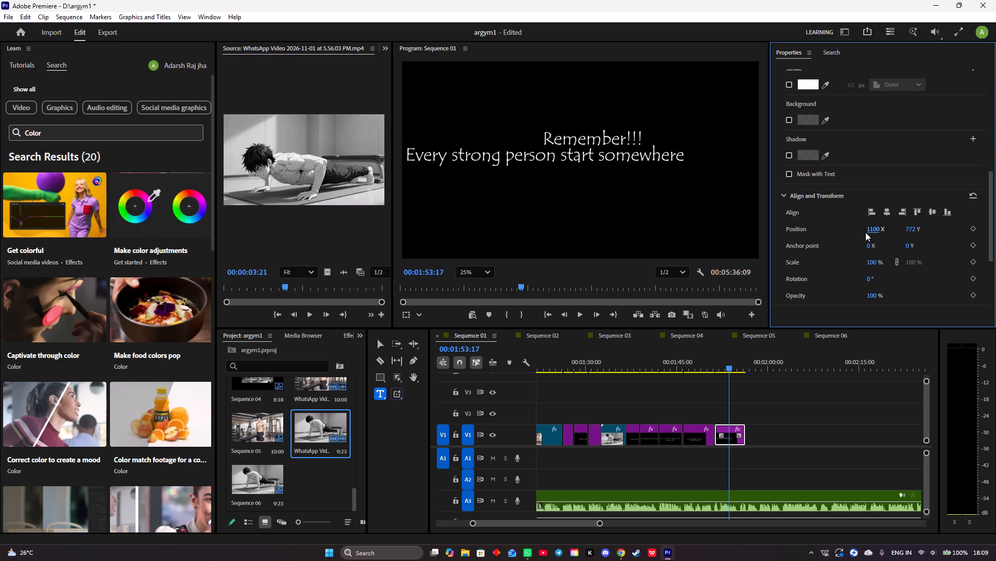
drag(867, 229, 995, 248)
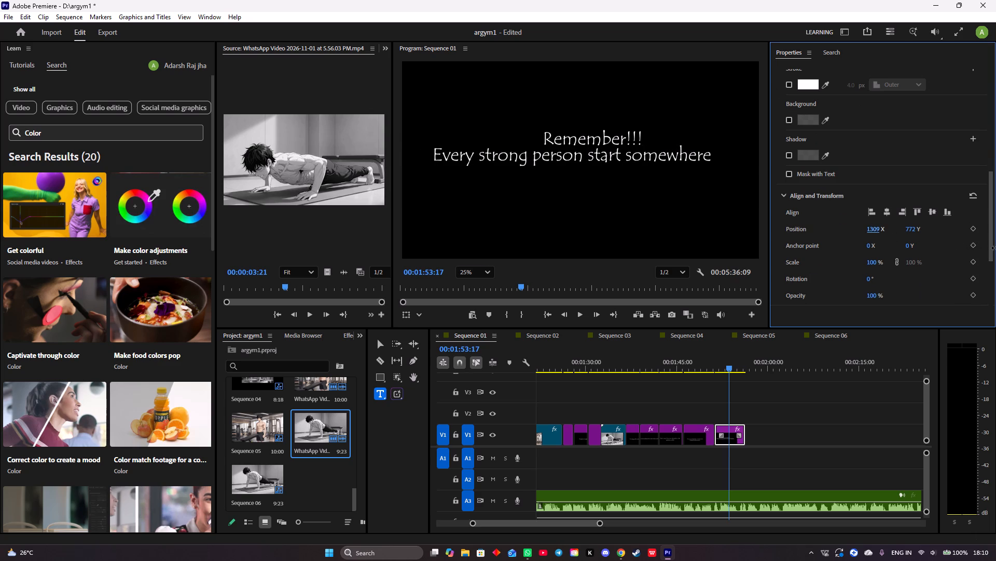
drag(995, 248, 995, 247)
drag(871, 229, 897, 234)
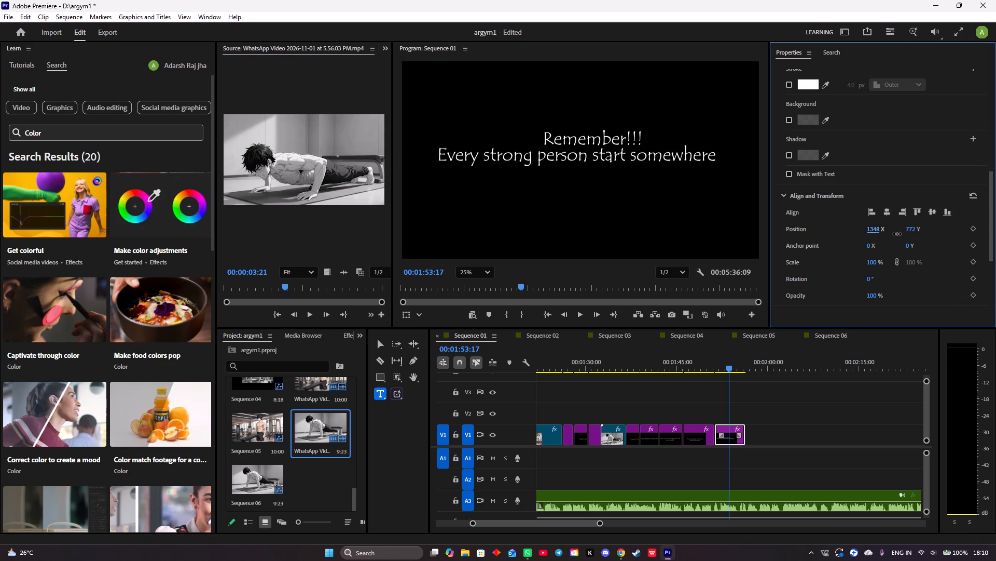
drag(897, 234, 932, 243)
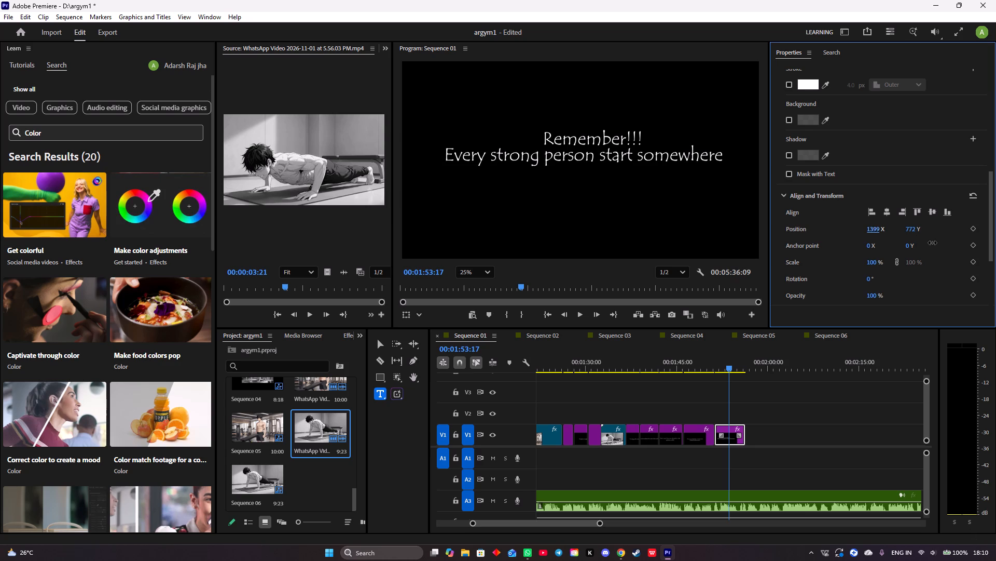
drag(932, 243, 935, 244)
drag(906, 231, 921, 232)
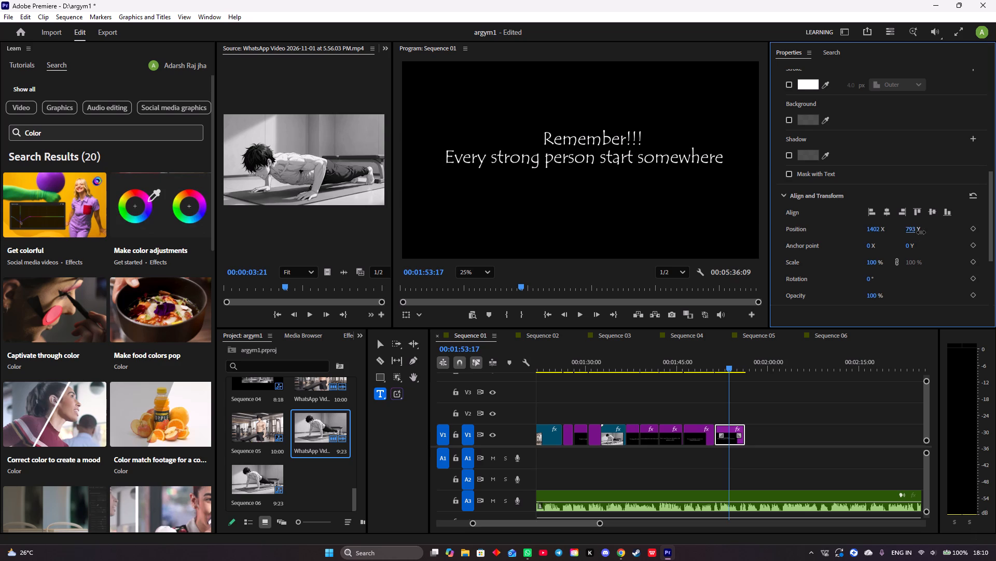
drag(921, 232, 966, 236)
drag(868, 228, 869, 229)
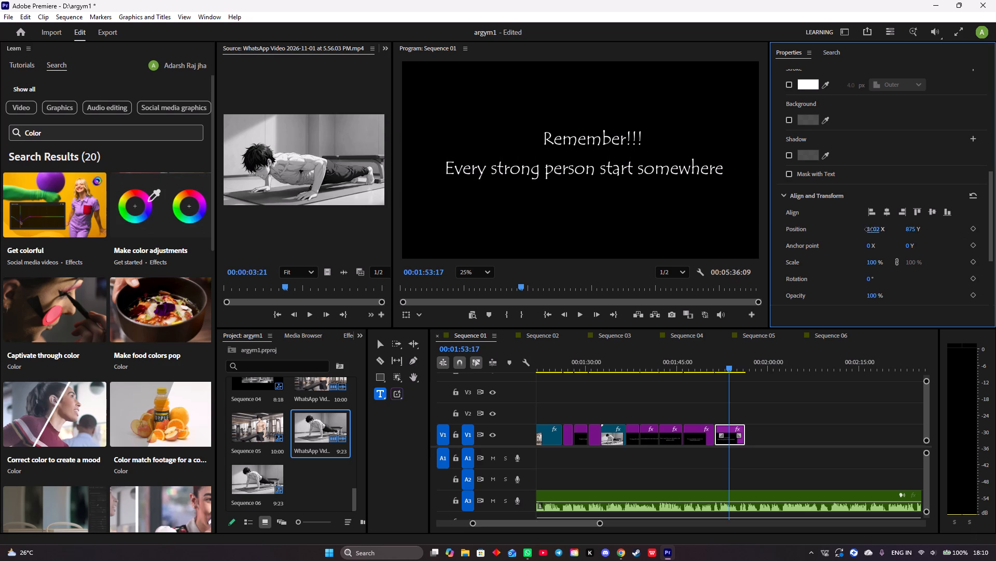
drag(869, 229, 883, 230)
Move the "Remember!!!" text to position 1030 X, 656 Y so it sits centred above the second line.
click(602, 139)
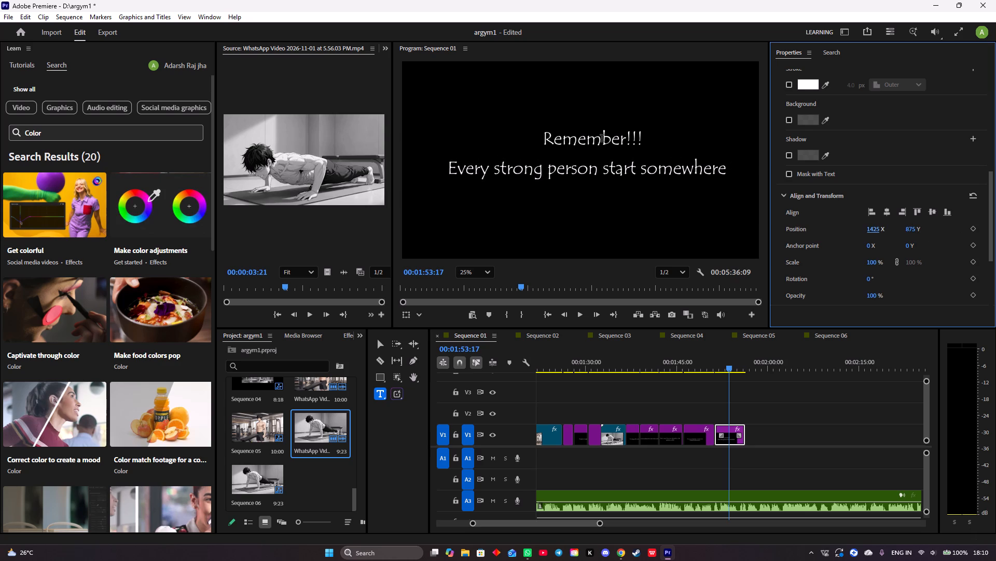
scroll(821, 231, down, 20)
scroll(821, 231, down, 1)
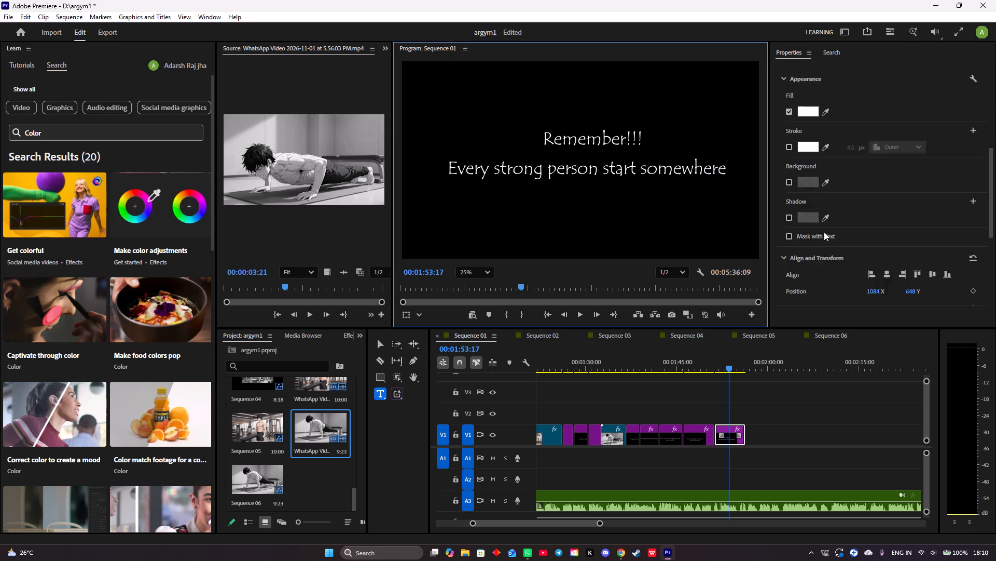
scroll(824, 232, down, 6)
drag(875, 219, 860, 219)
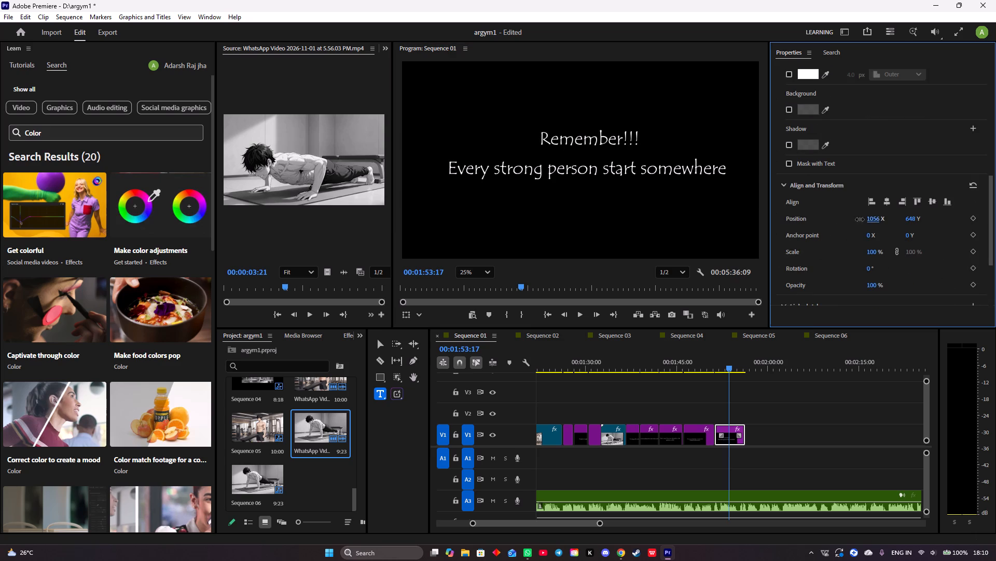
drag(860, 219, 847, 220)
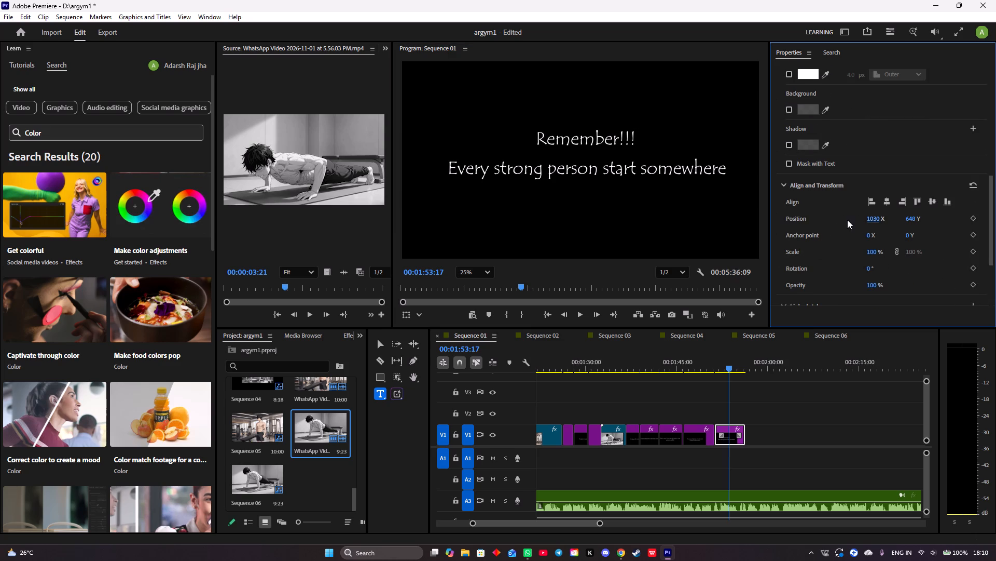
drag(908, 217, 912, 217)
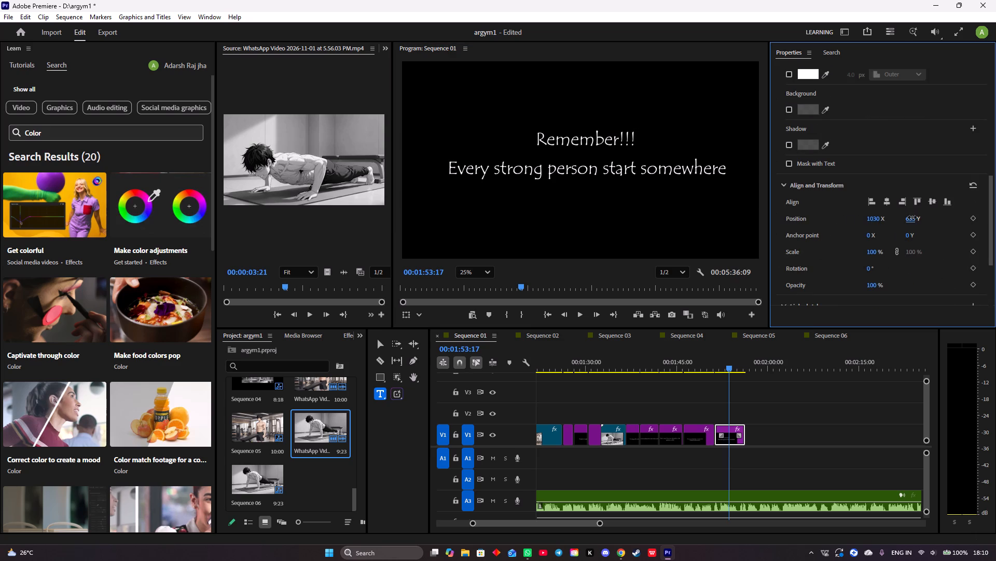
drag(912, 217, 914, 218)
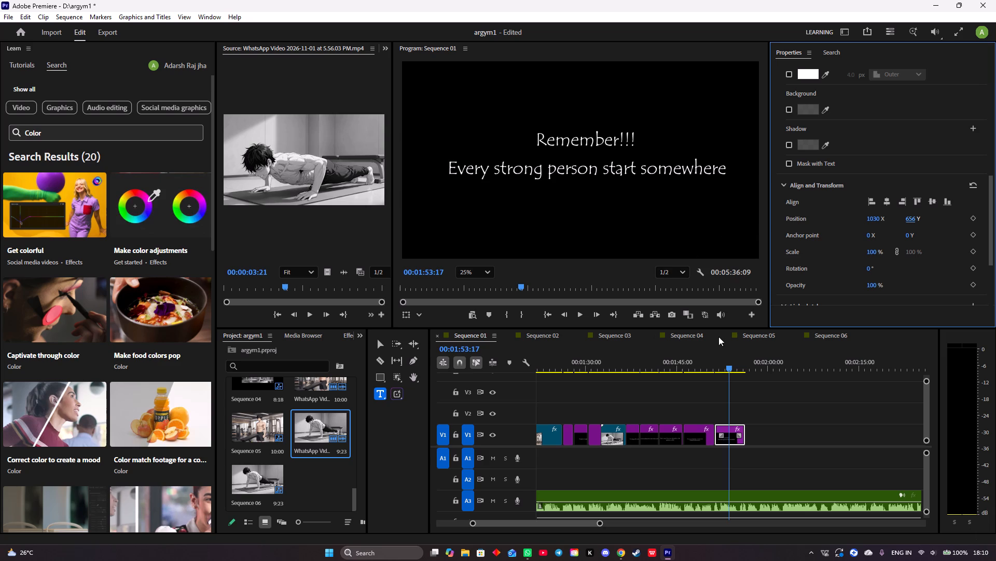
Play the voice-over from 00:01:50:01 and trim the end of the "Remember!!!" caption clip to 00:01:55:04.
drag(727, 367, 706, 367)
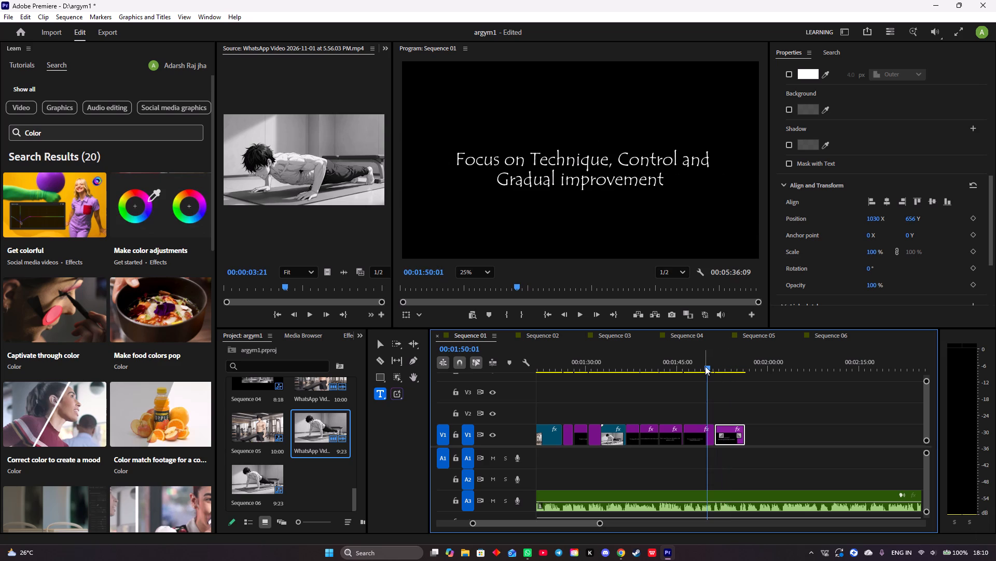
key(space)
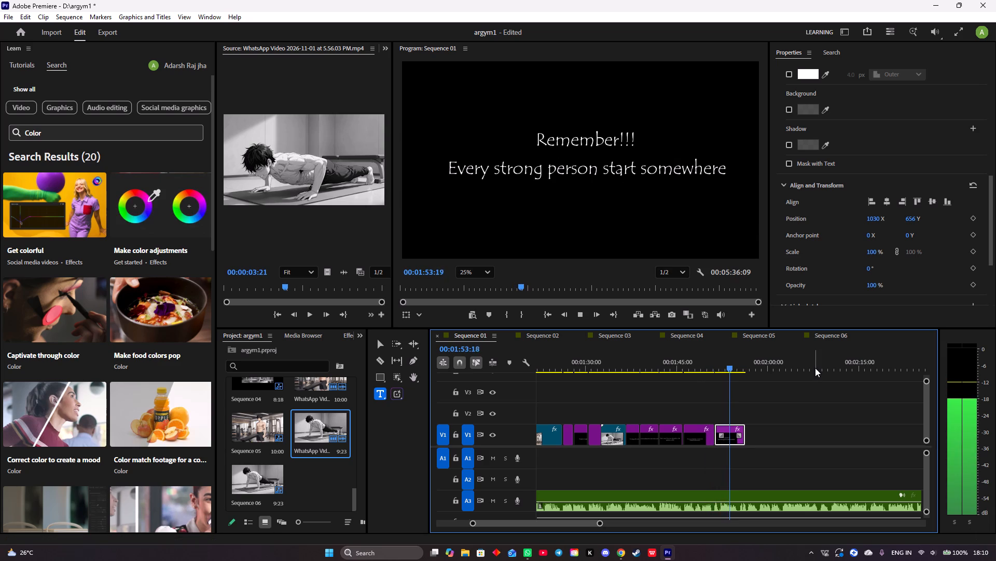
key(space)
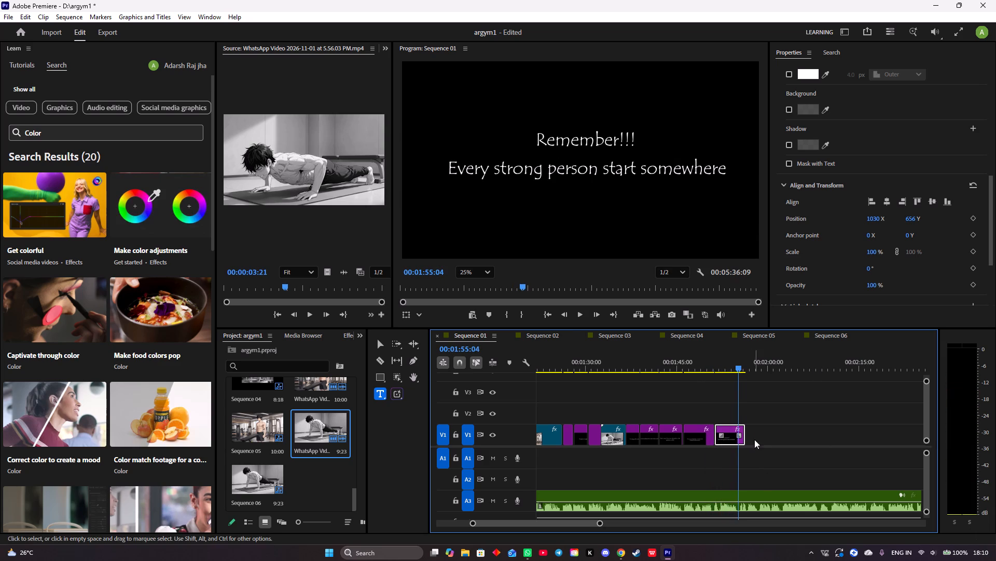
click(742, 426)
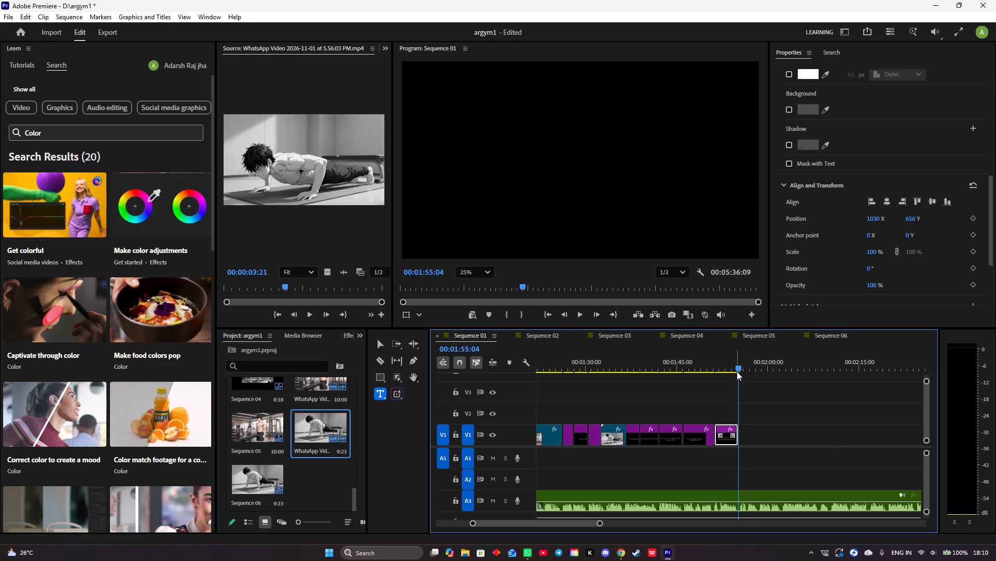
Replay the trimmed caption and the following voice-over to find where the next line begins, stopping at 00:01:55:08.
drag(737, 367, 718, 367)
key(space)
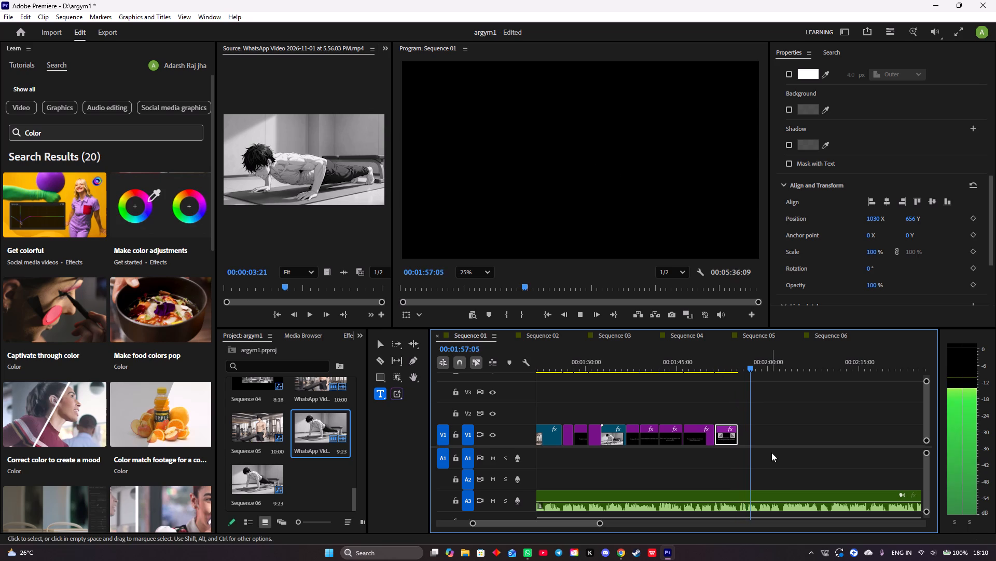
key(space)
drag(752, 368, 751, 367)
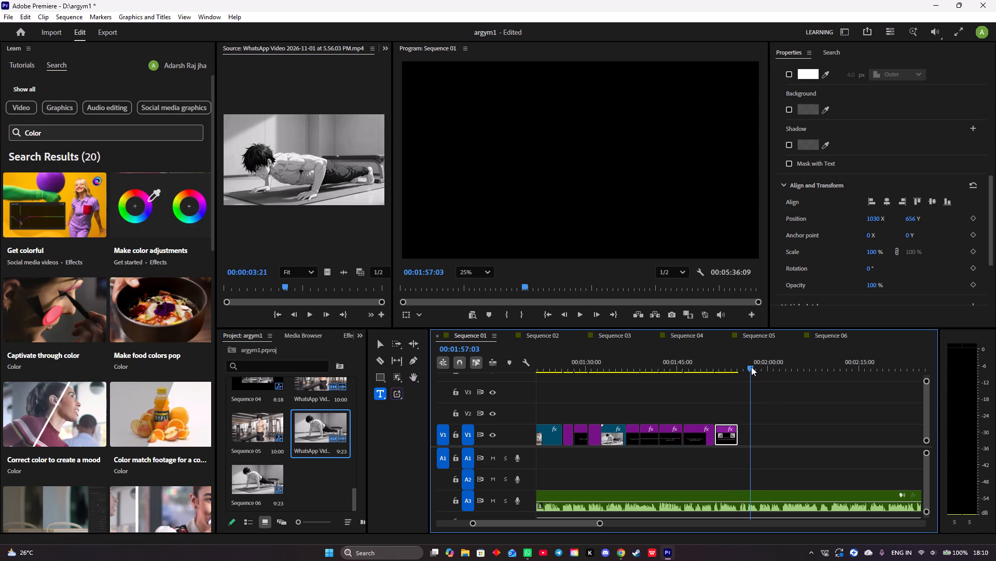
drag(751, 367, 737, 367)
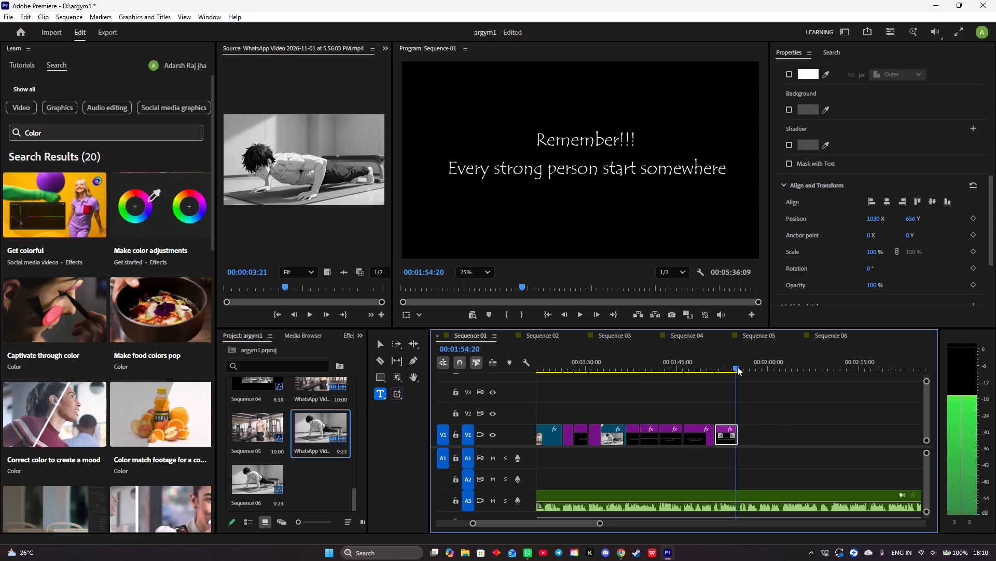
drag(737, 367, 738, 366)
key(space)
key(space)
key(space)
key(space)
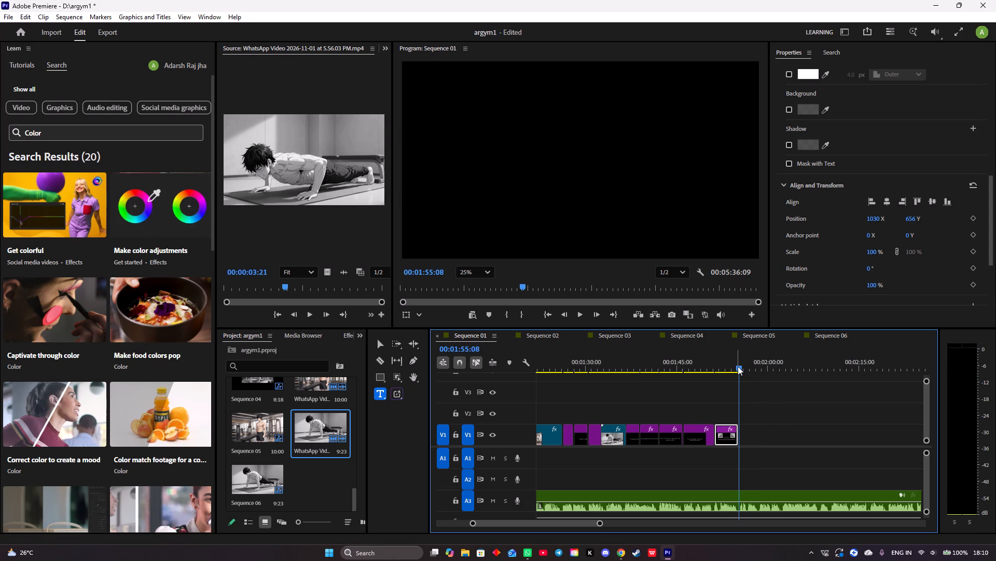
Add a new centre-aligned caption graphic reading "STEP: 02" at 00:01:55:08, after the "Remember!!!" caption.
click(549, 157)
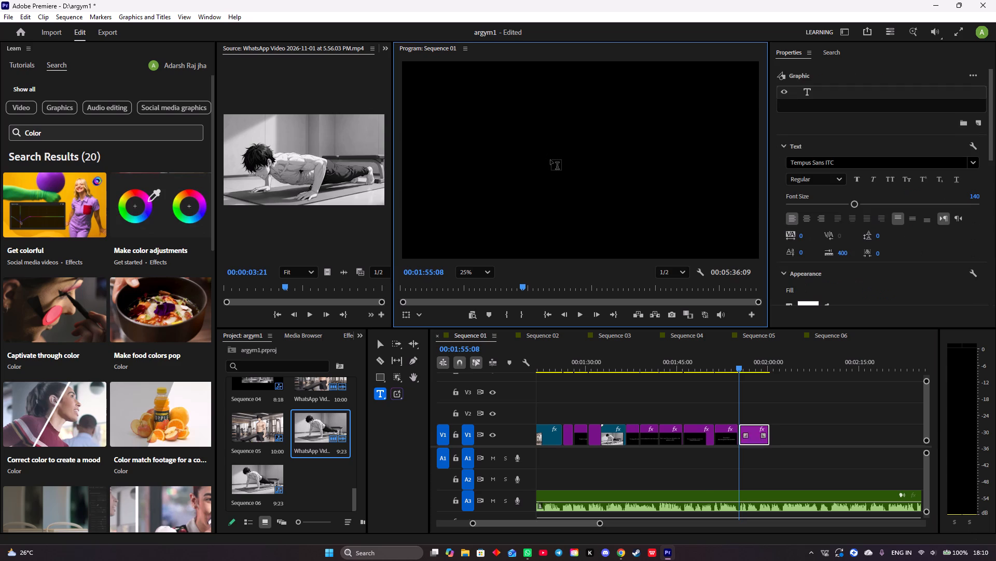
text(STEP)
key(shift+colon)
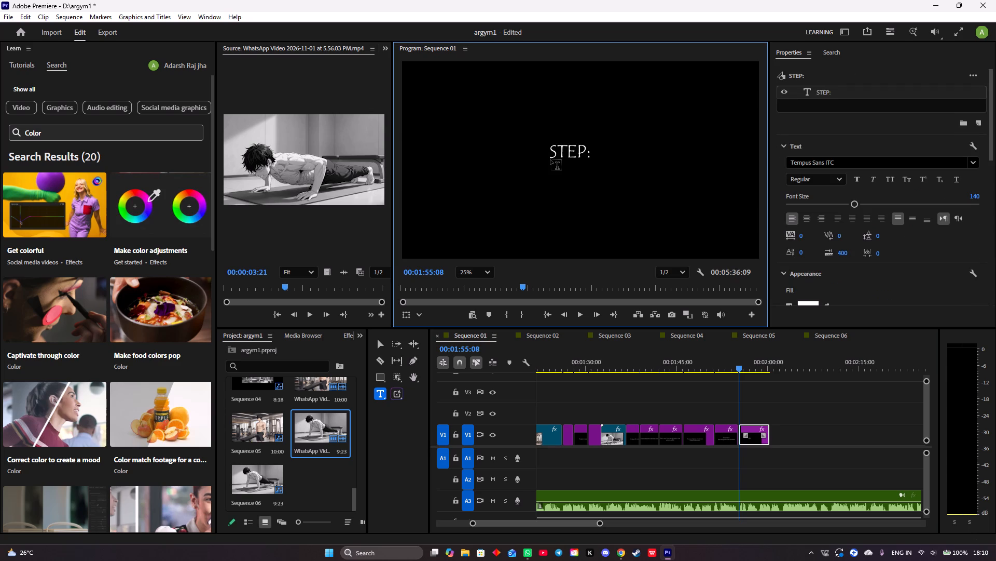
key(space)
text(02)
click(802, 219)
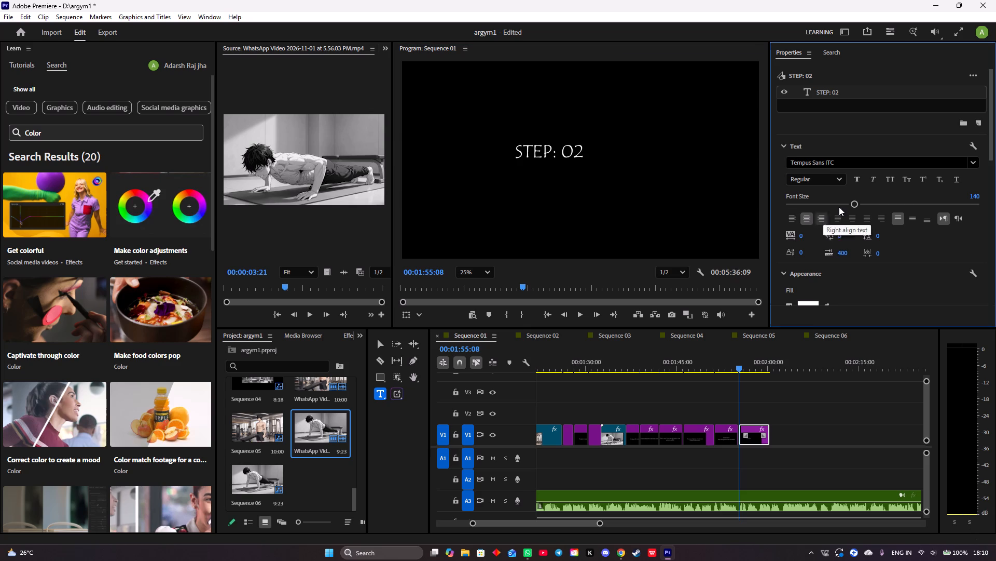
Position the "STEP: 02" text at 1402 X, 824 Y, near the centre of the frame.
scroll(844, 207, down, 12)
scroll(845, 209, up, 7)
scroll(845, 204, up, 15)
scroll(845, 204, down, 1)
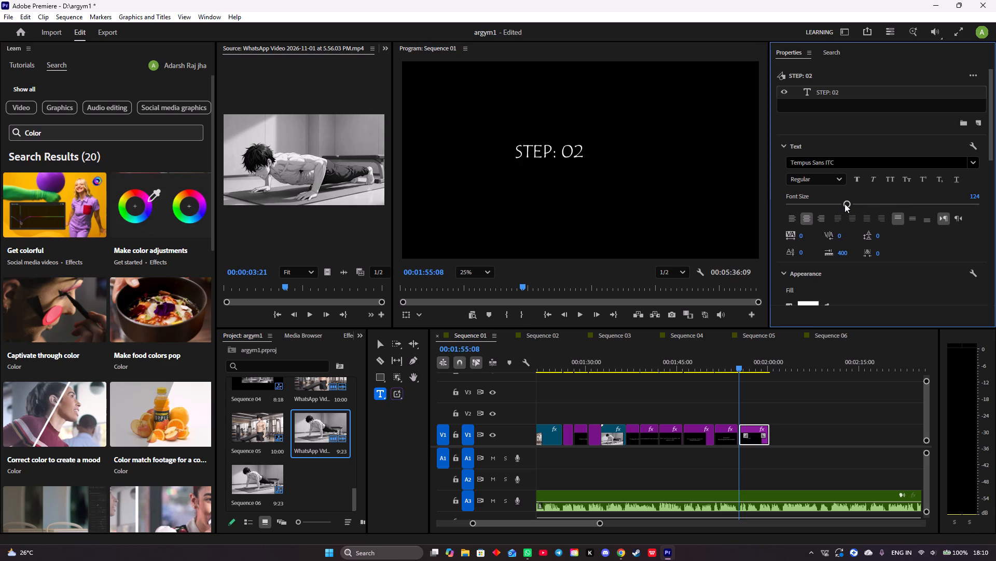
scroll(845, 204, down, 16)
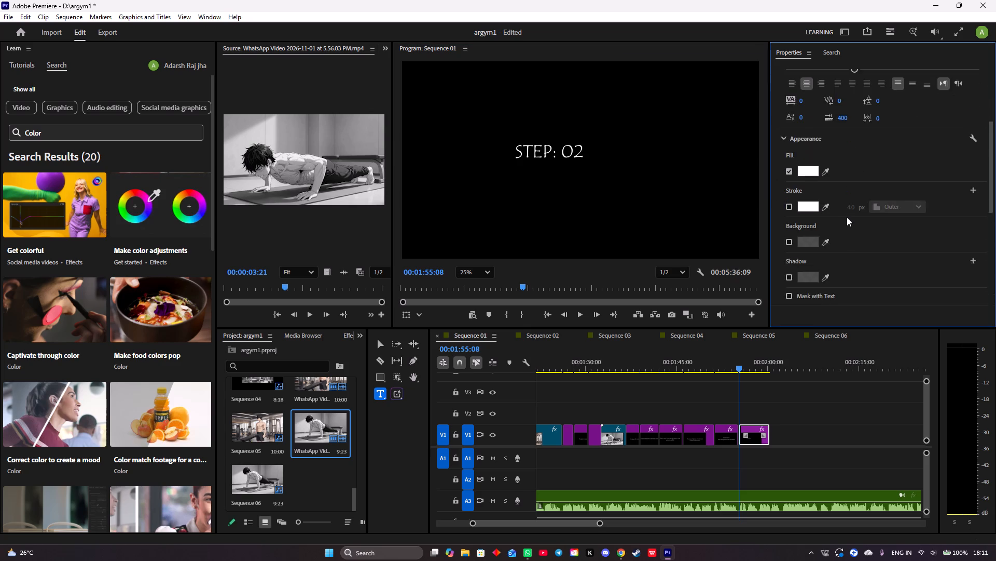
scroll(847, 217, down, 13)
drag(868, 208, 879, 209)
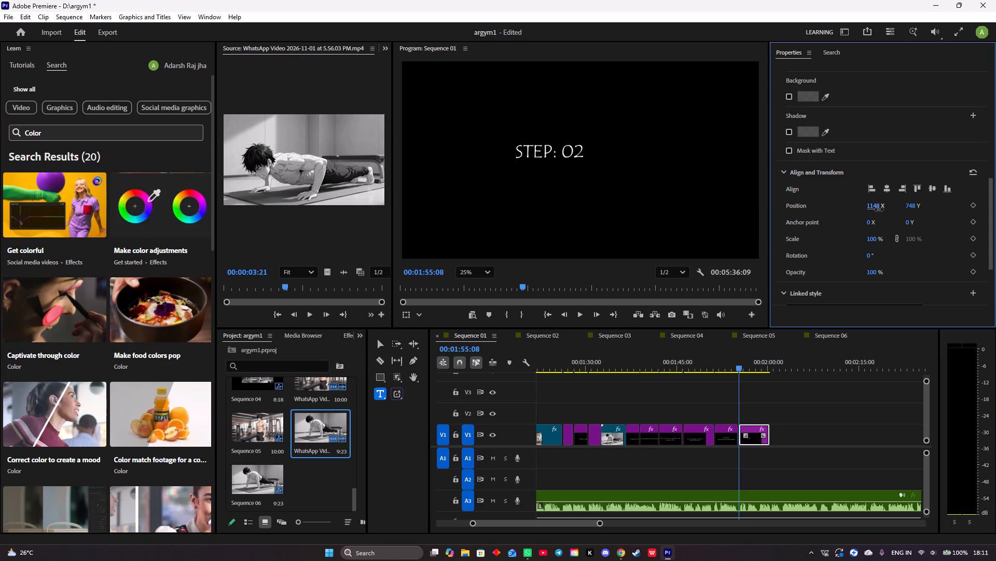
drag(879, 209, 995, 225)
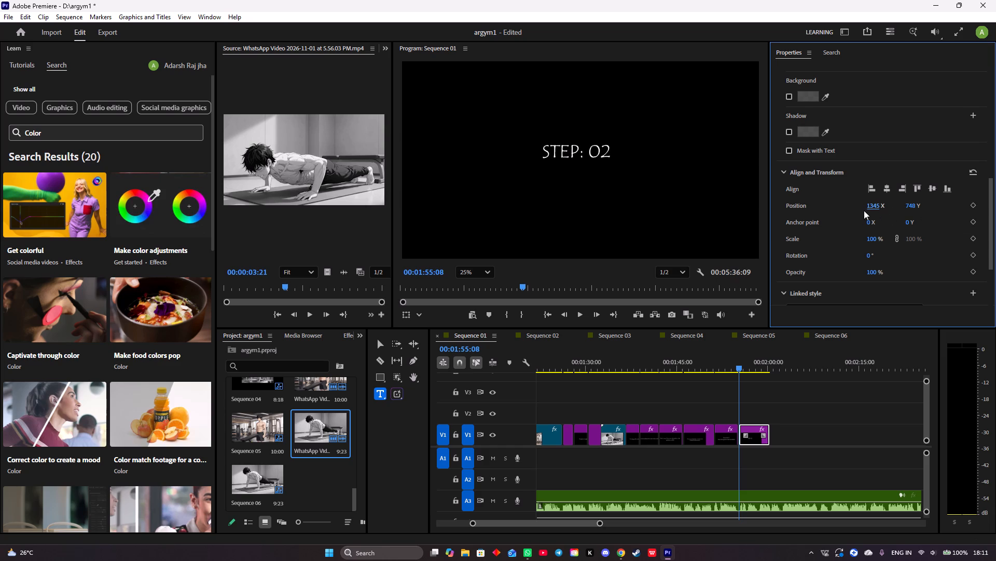
drag(870, 208, 905, 215)
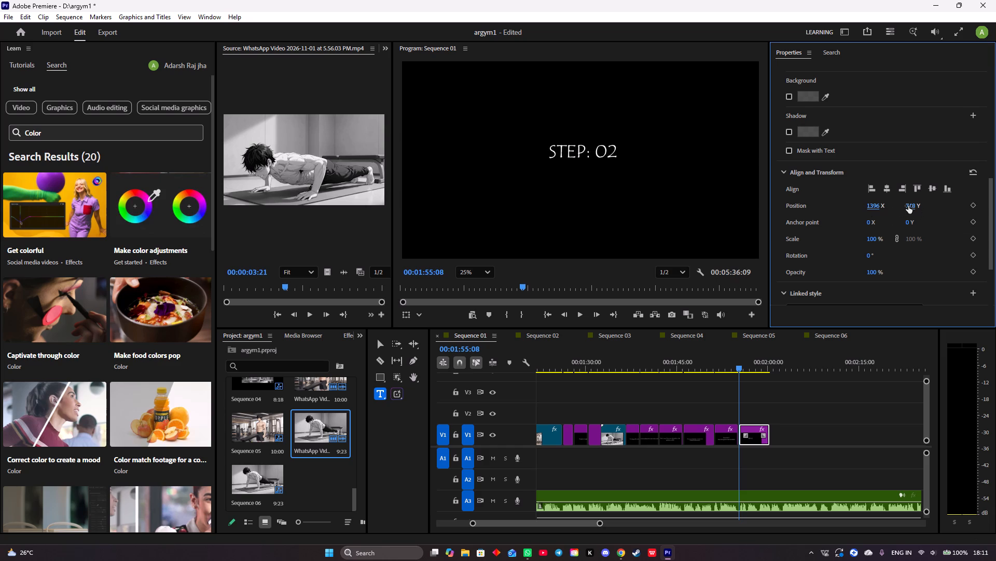
drag(908, 206, 958, 214)
drag(867, 206, 868, 206)
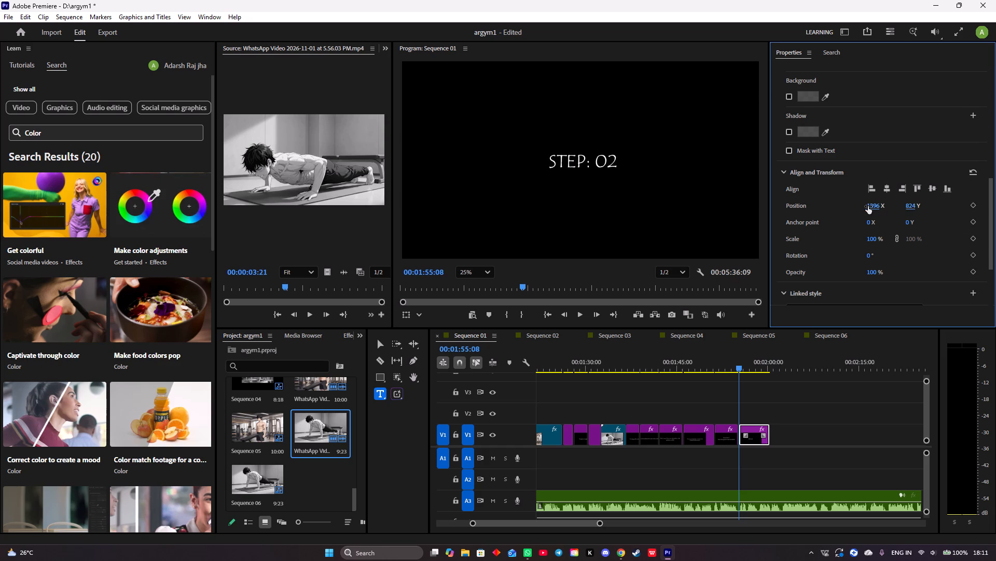
drag(868, 206, 873, 207)
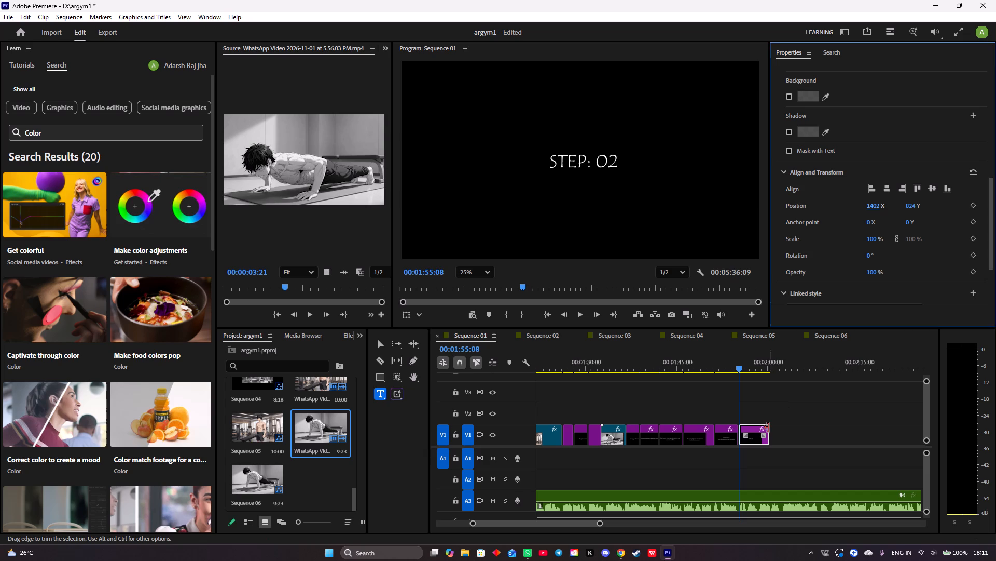
Trim the end of the "STEP: 02" caption clip so it lasts about one second.
drag(768, 428, 744, 424)
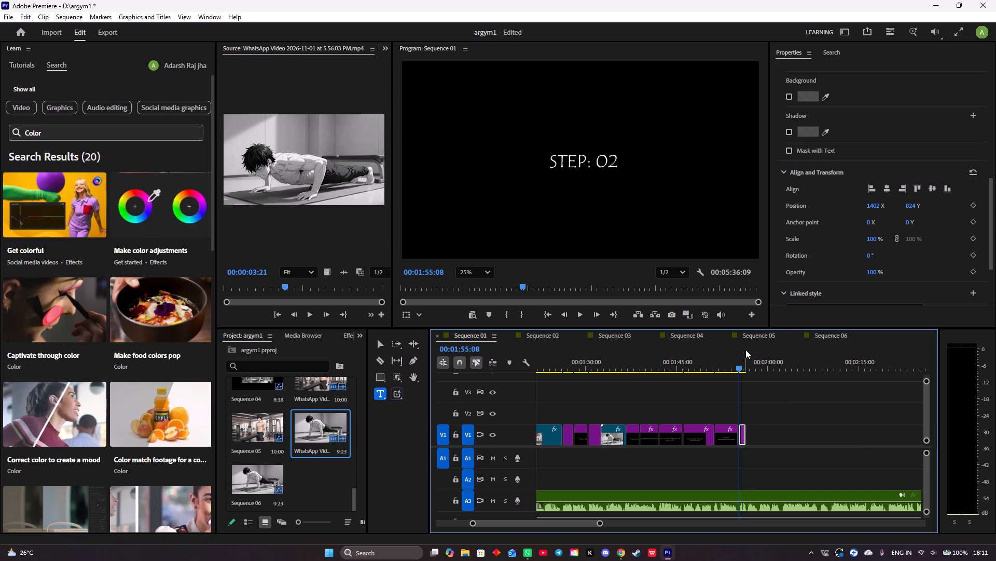
Play and replay the voice-over around the end of the "STEP: 02" caption to find where the next line begins, stopping at 00:01:56:11.
key(space)
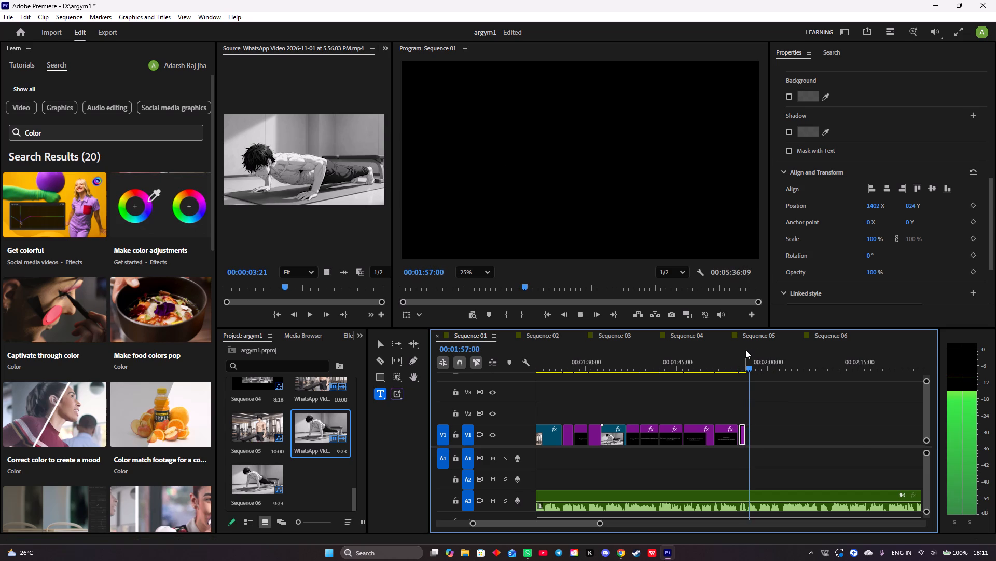
key(space)
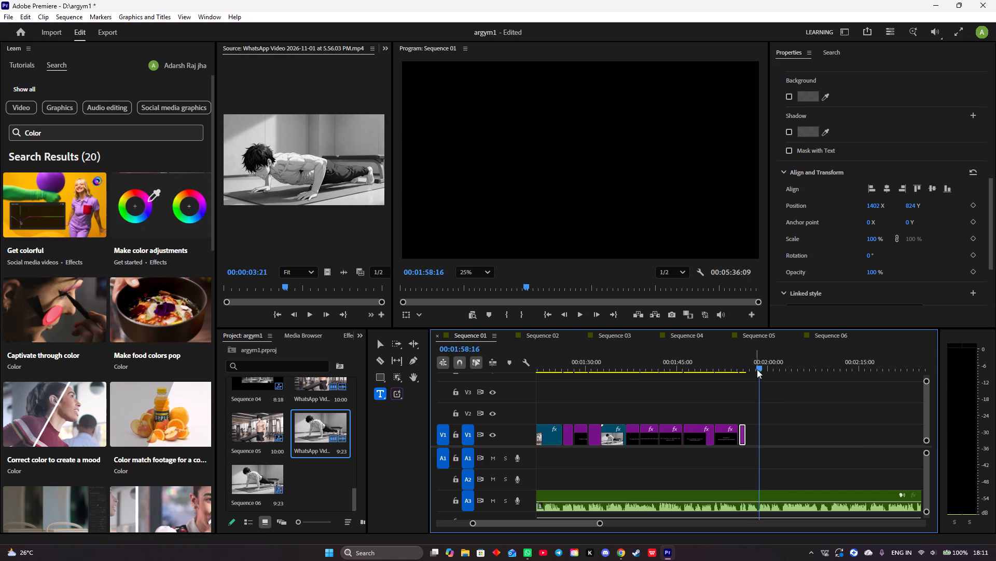
drag(762, 369, 748, 369)
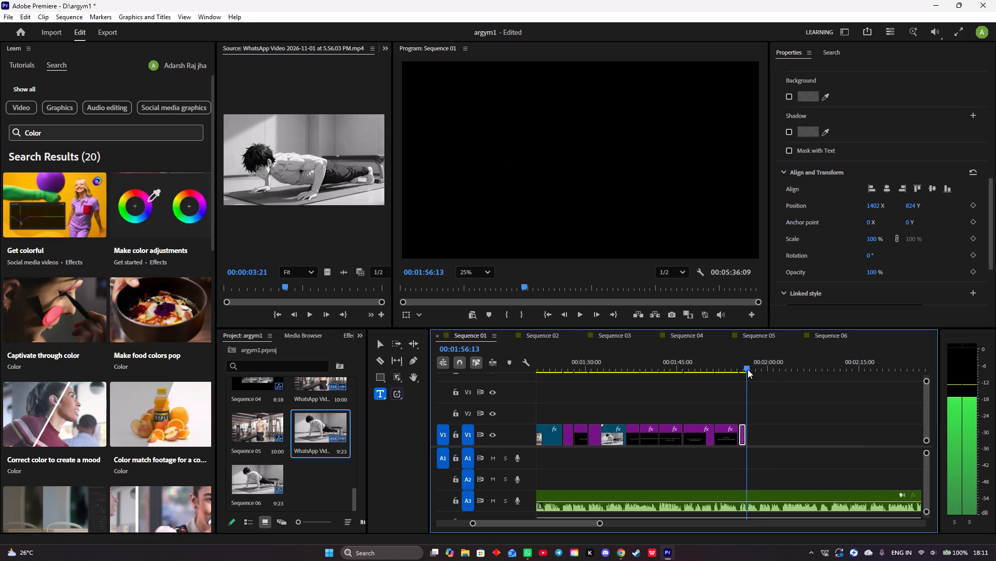
drag(748, 369, 746, 368)
key(space)
key(space)
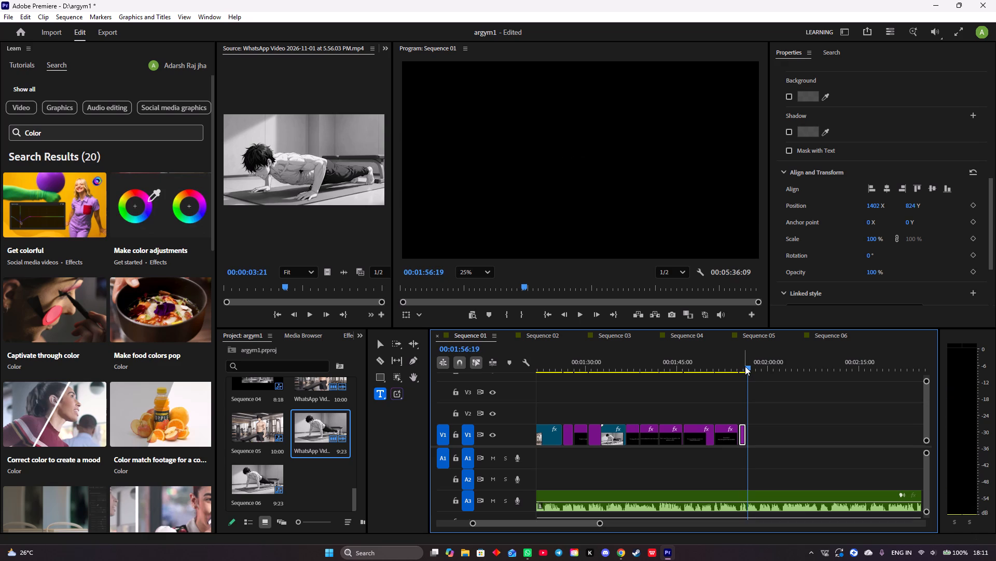
click(748, 369)
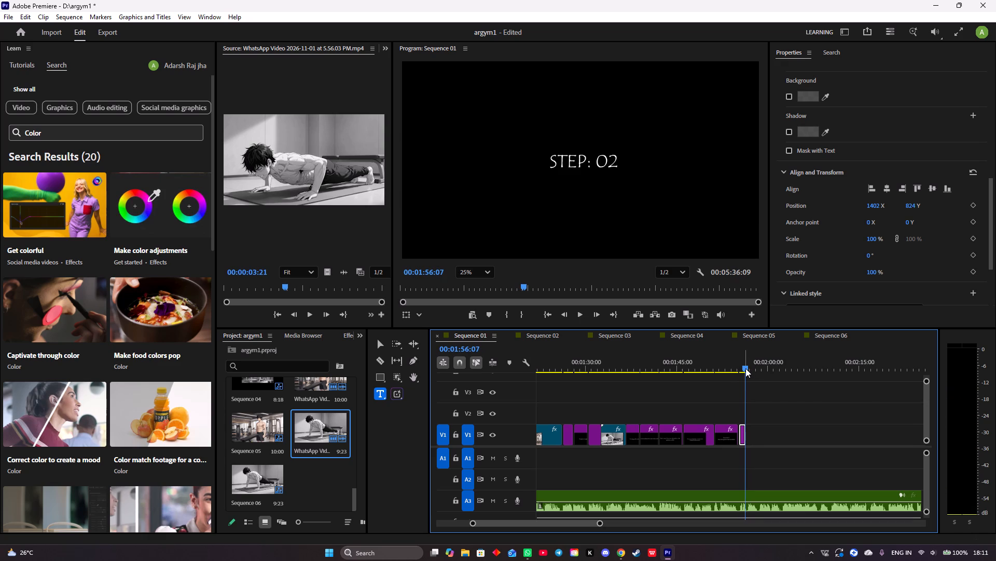
key(space)
key(space)
Add a new centre-aligned caption graphic reading "Build a stronger back" at 00:01:56:11, after the "STEP: 02" caption.
click(559, 158)
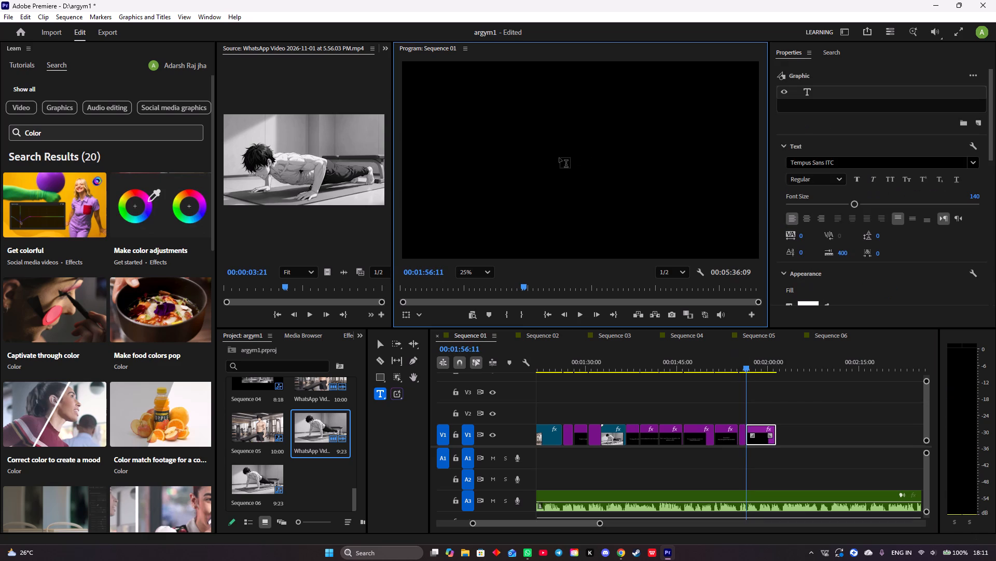
text(uild a stronger)
key(space)
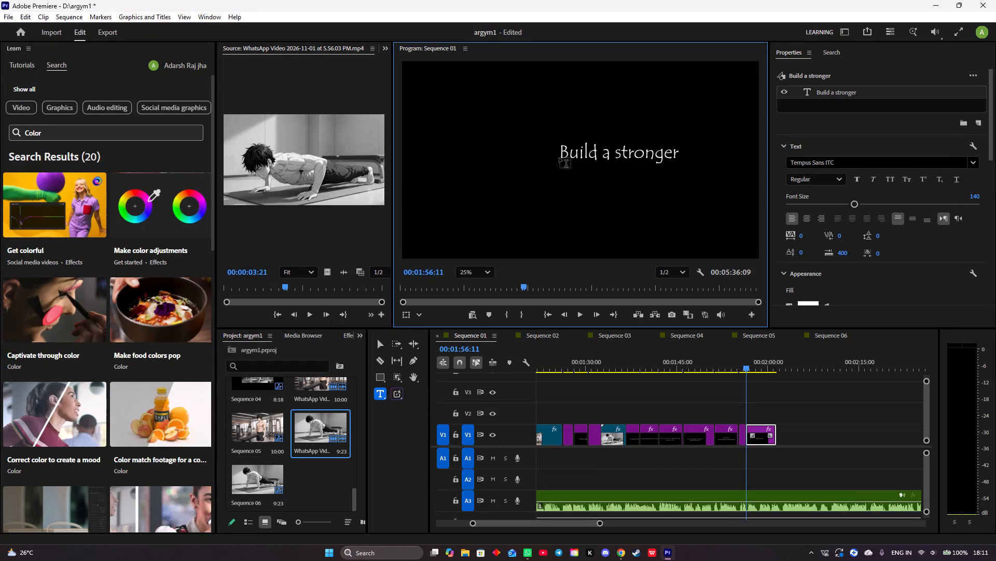
text(ba)
text(ck)
key(shift+exclam)
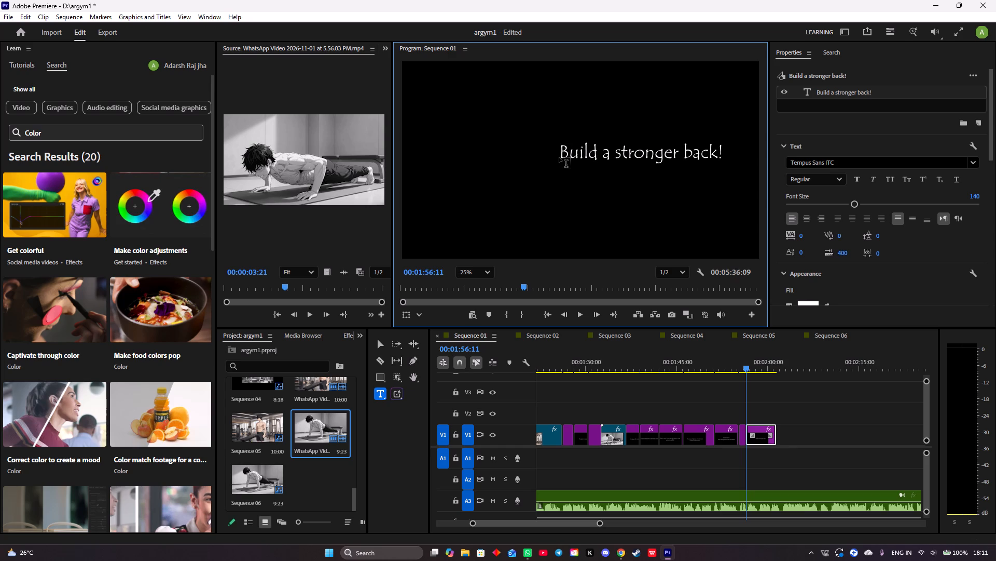
key(BackSpace)
click(811, 221)
Position the "Build a stronger back" text at 1455 X, 850 Y, near the centre of the frame.
scroll(814, 223, down, 20)
scroll(814, 223, down, 4)
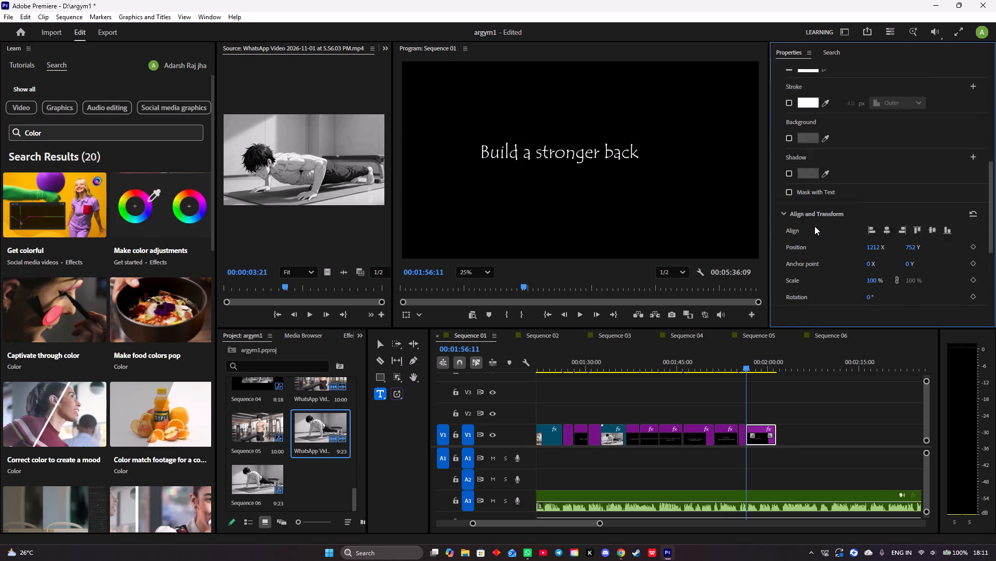
scroll(814, 226, down, 1)
drag(867, 226, 924, 238)
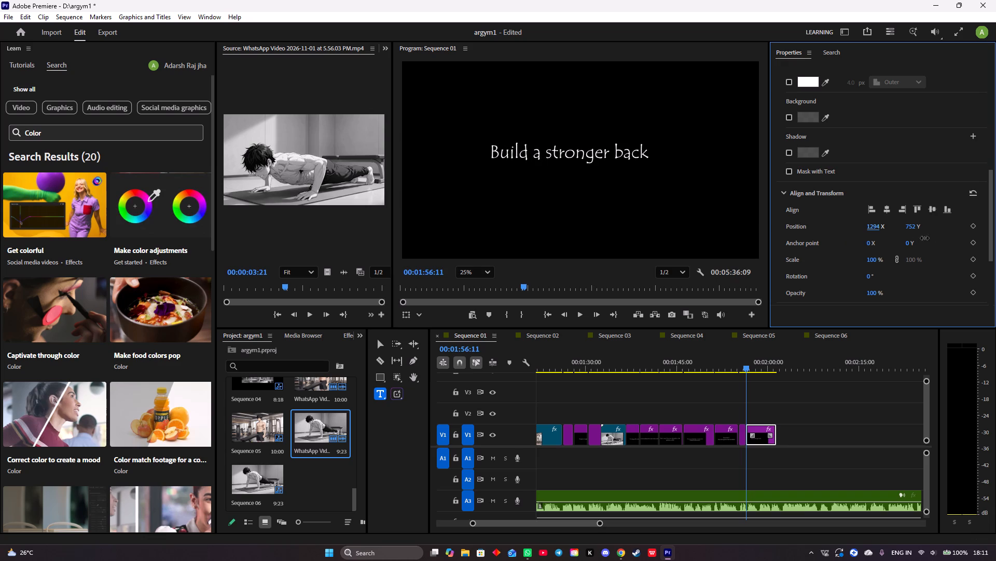
drag(924, 238, 986, 240)
drag(869, 226, 892, 231)
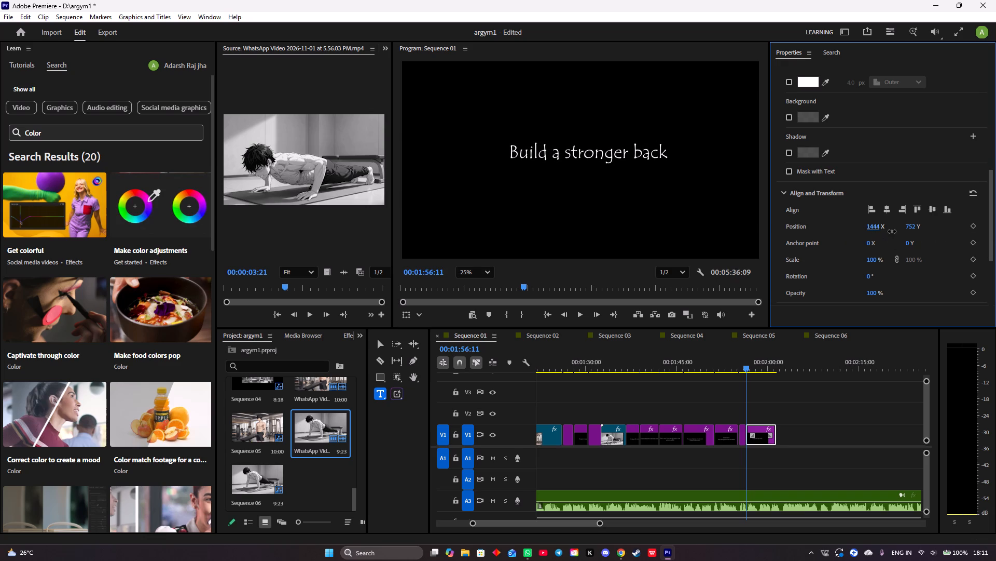
drag(892, 231, 893, 231)
drag(907, 228, 963, 229)
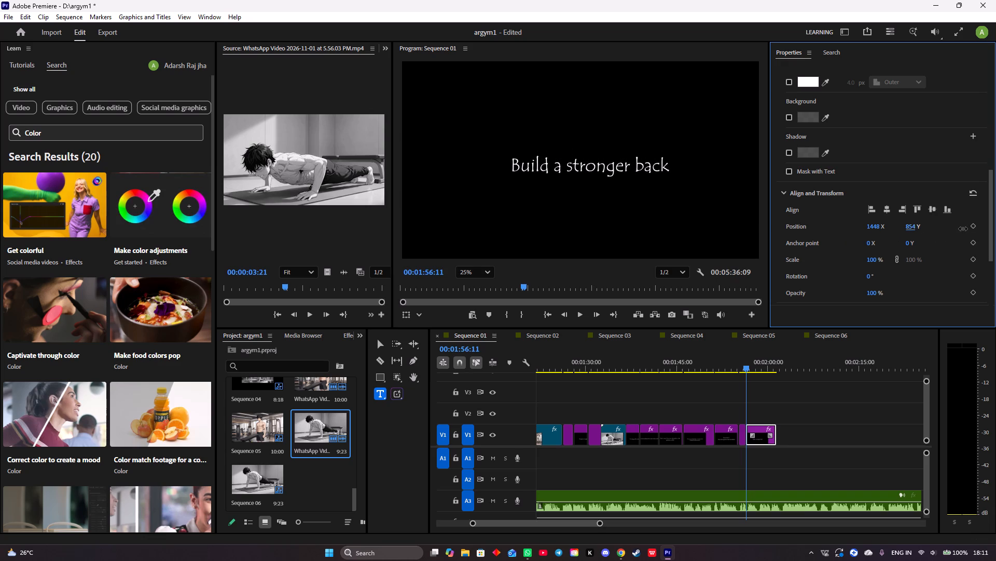
drag(963, 229, 961, 229)
drag(870, 224, 877, 225)
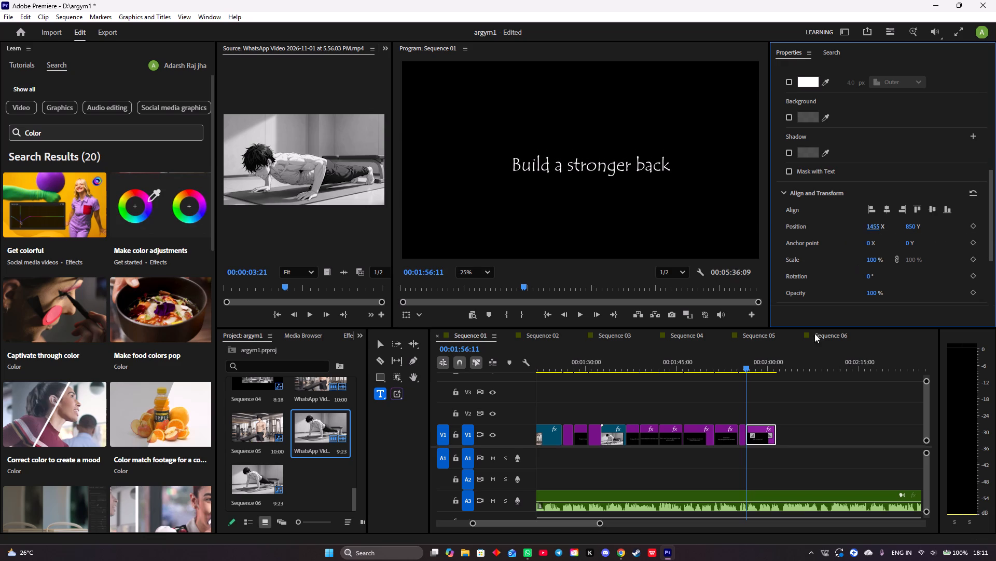
Play the voice-over over the "Build a stronger back" caption and trim the clip's end to 00:01:58:07.
drag(777, 431, 765, 428)
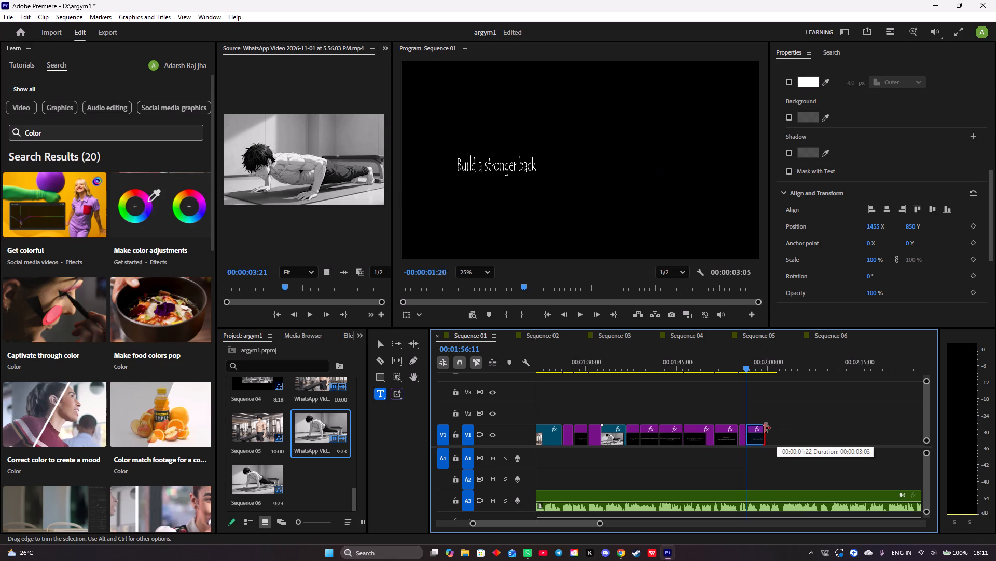
drag(765, 428, 764, 428)
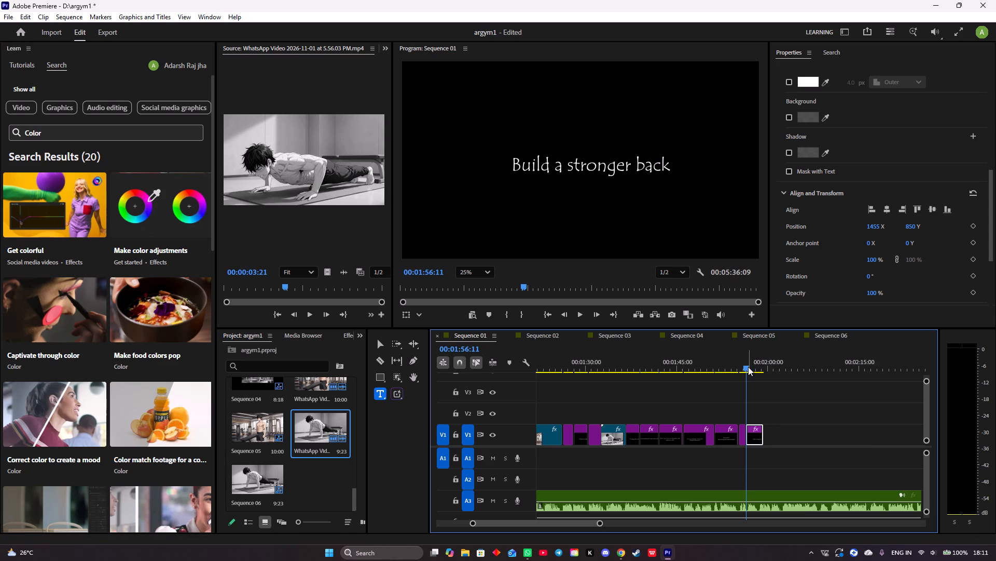
drag(748, 366, 730, 367)
key(space)
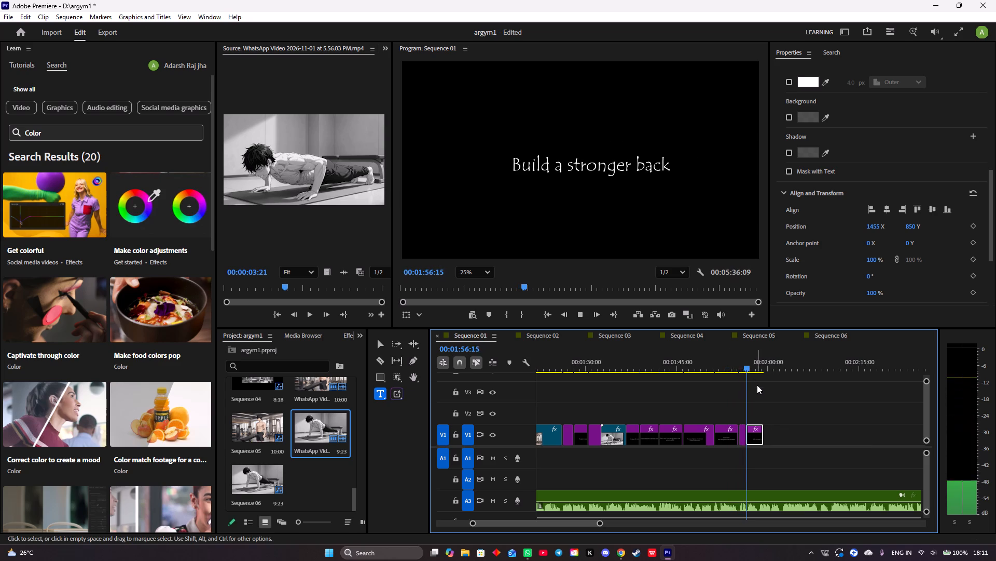
key(space)
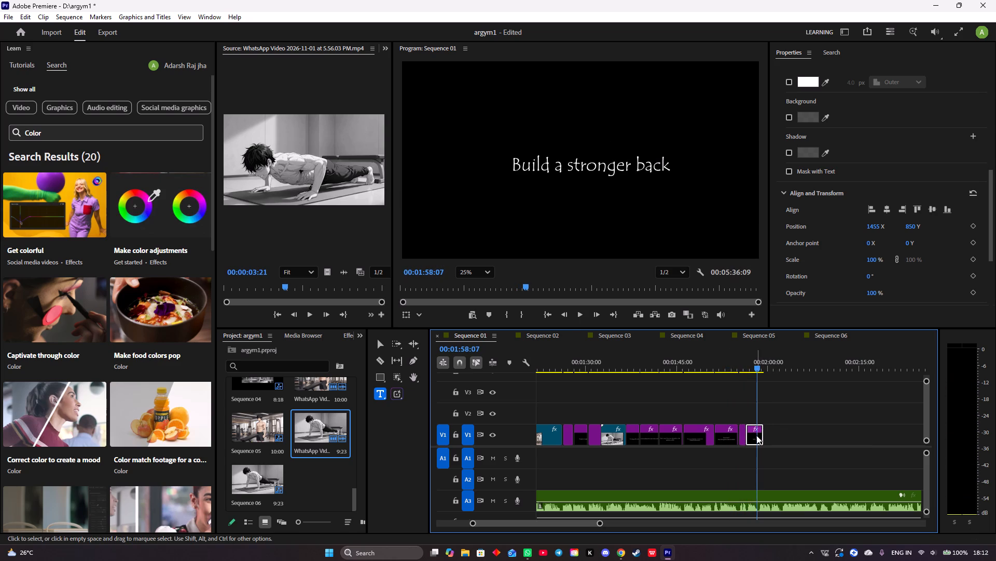
click(760, 430)
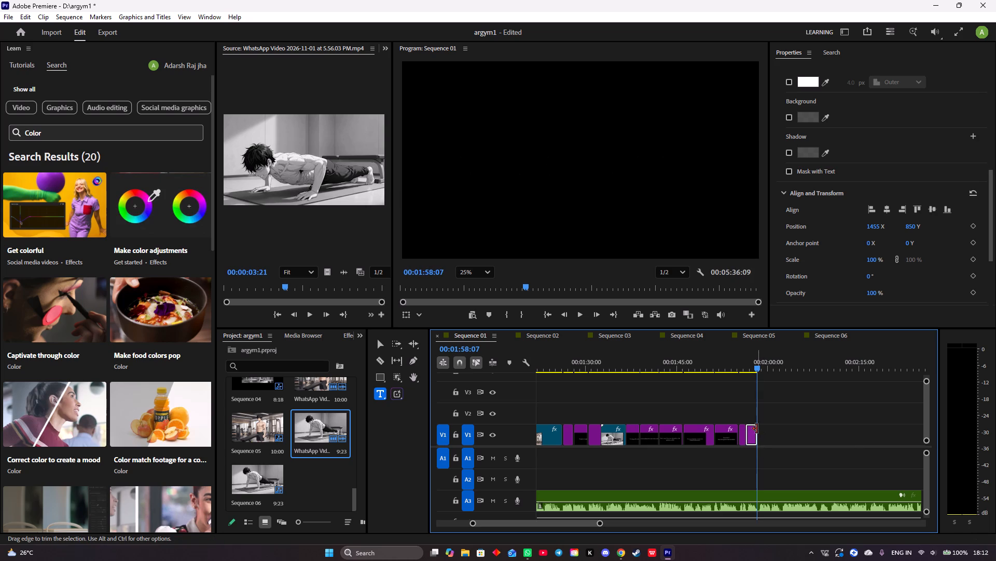
Listen to the voice-over from the end of the "Build a stronger back" caption through to 00:02:17:18 to hear the next lines.
key(space)
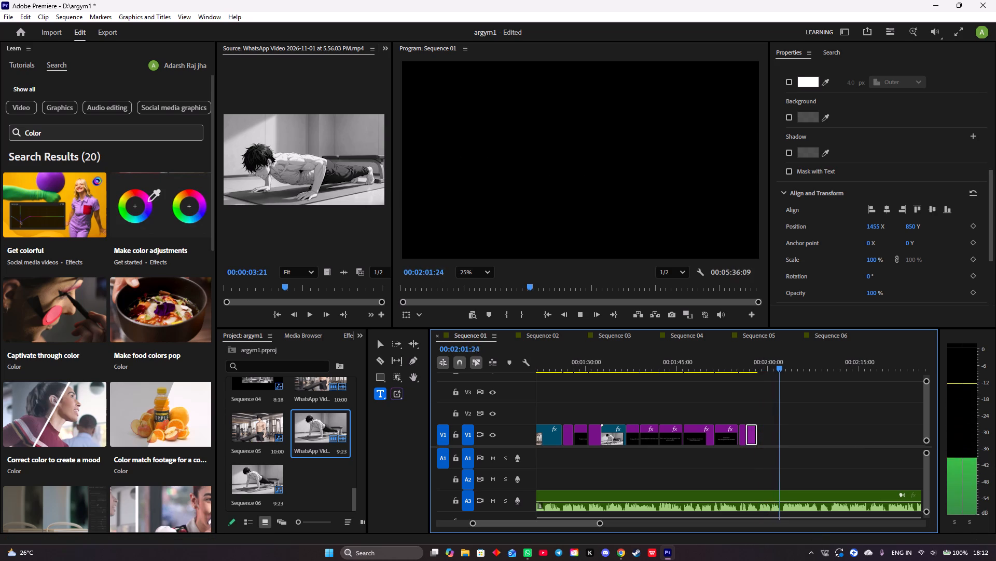
key(space)
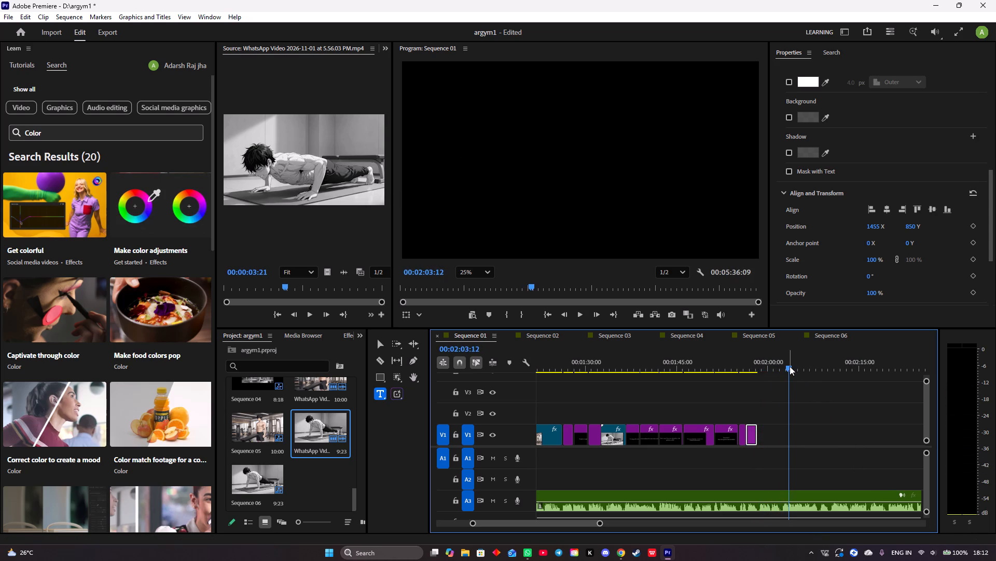
drag(790, 366, 758, 367)
key(space)
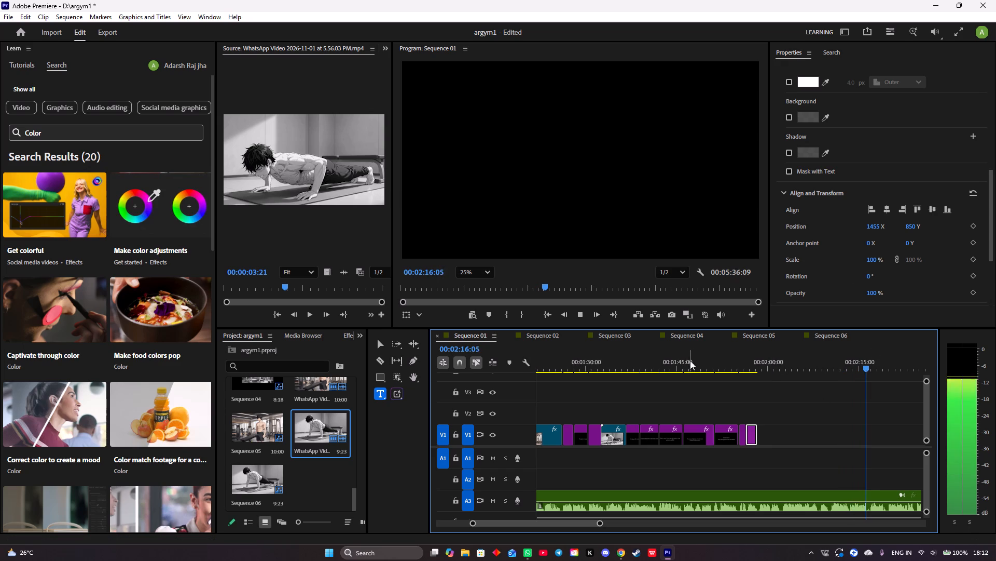
key(space)
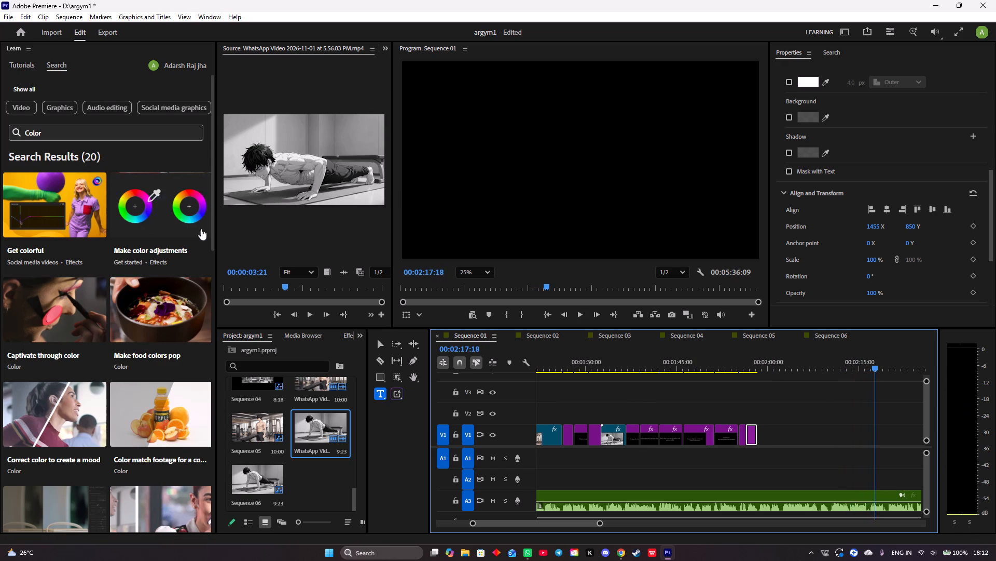
Open the media import browser for the project.
click(38, 30)
click(52, 35)
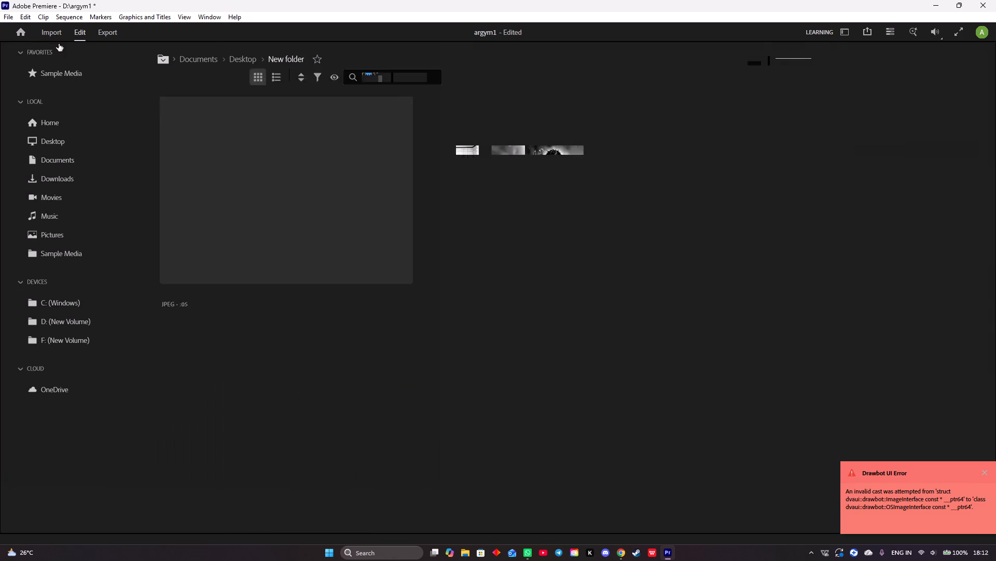
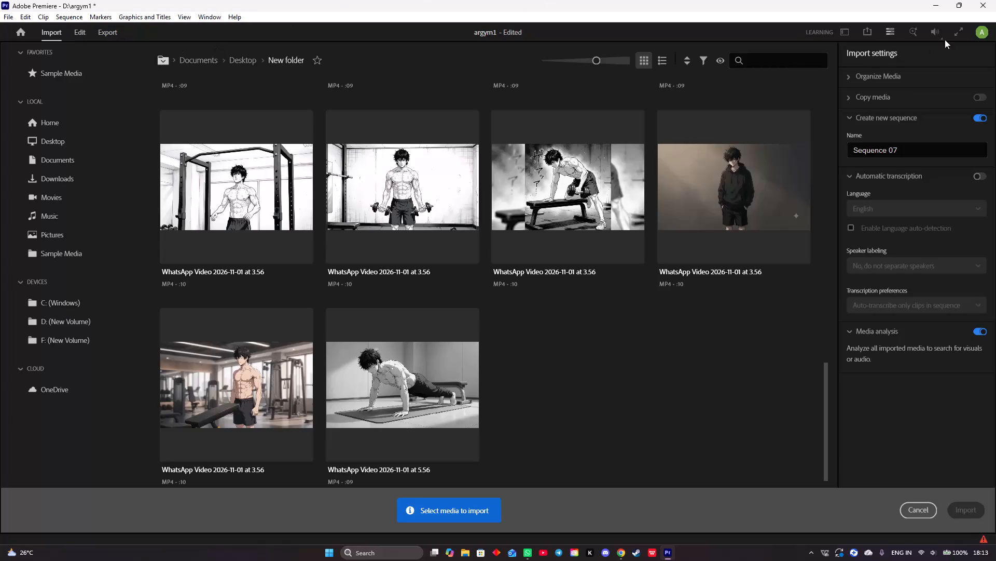
Leave the media import browser without importing anything and return to the Sequence 01 editing workspace.
click(942, 11)
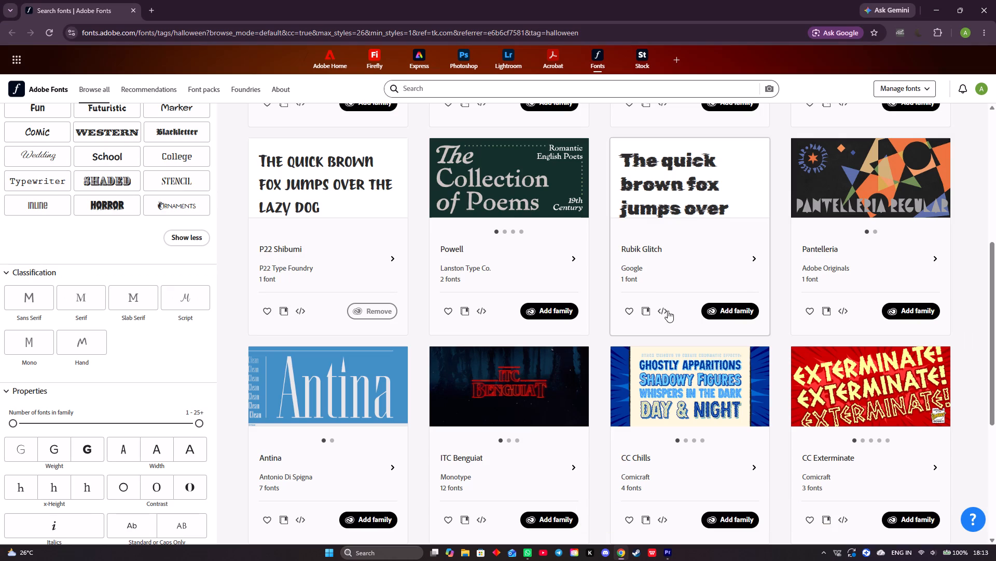
click(665, 558)
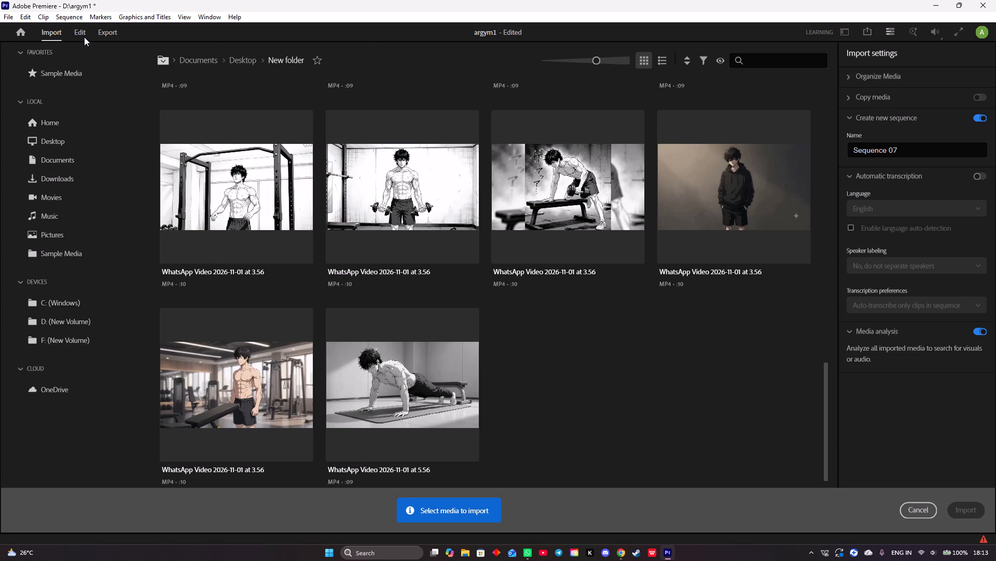
click(84, 35)
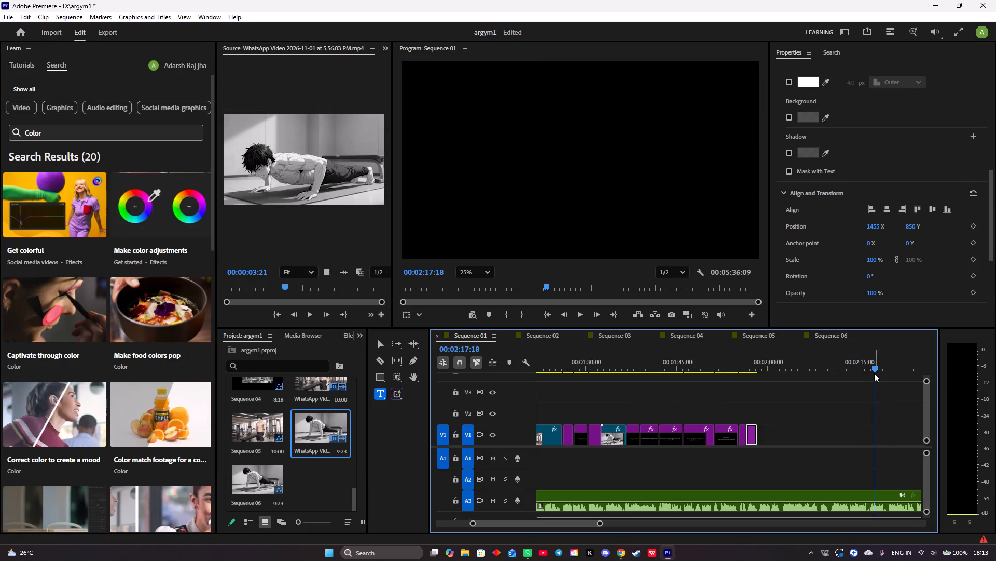
Play Sequence 01 full screen from 00:00:00:00 with the system volume lowered slightly, to review the edit so far.
drag(875, 367, 310, 406)
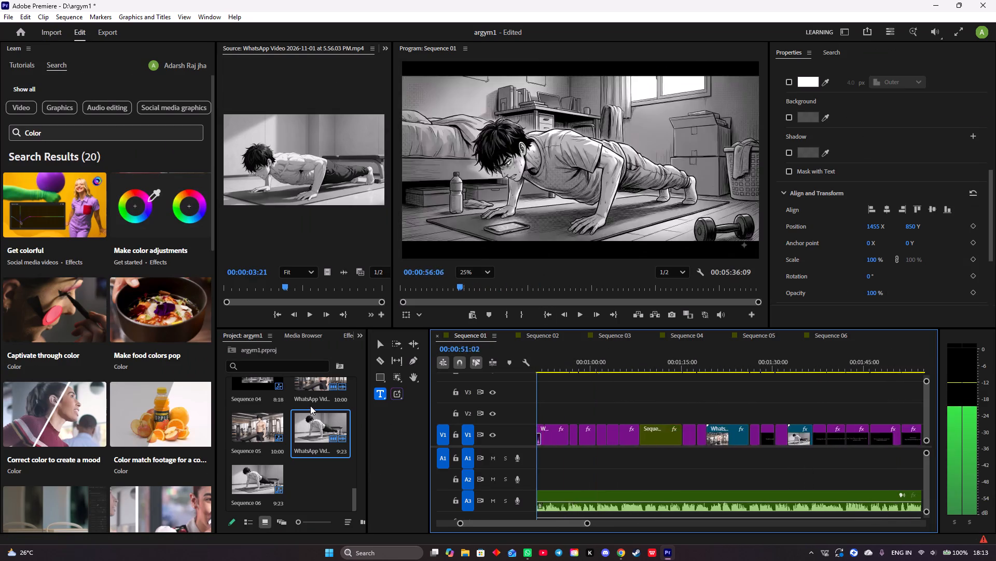
drag(310, 406, 294, 404)
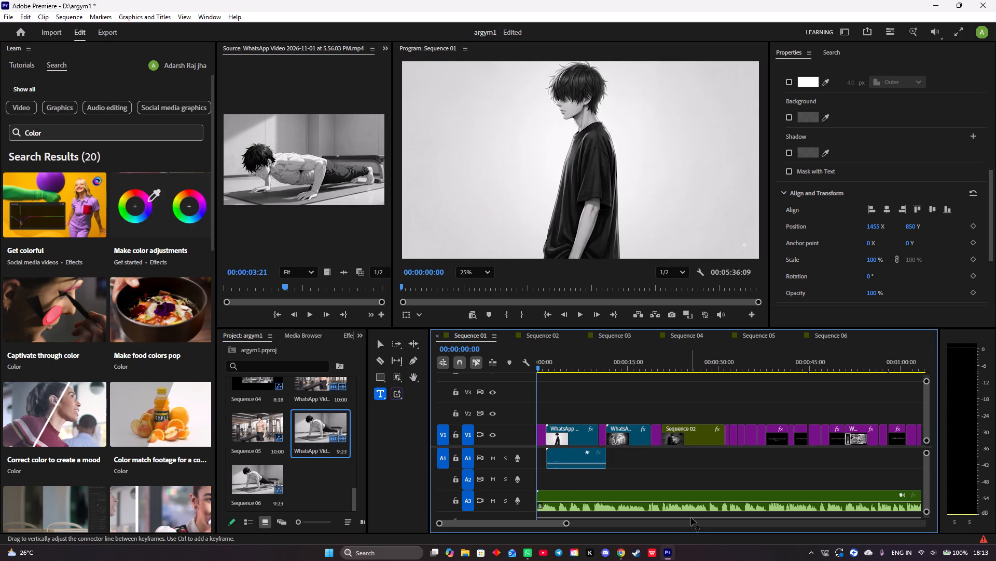
click(928, 555)
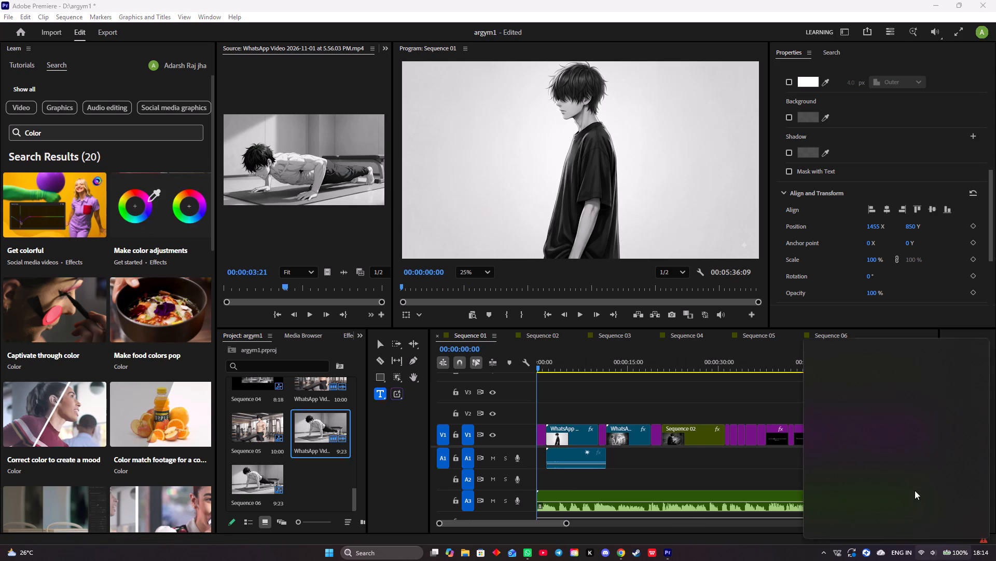
click(889, 369)
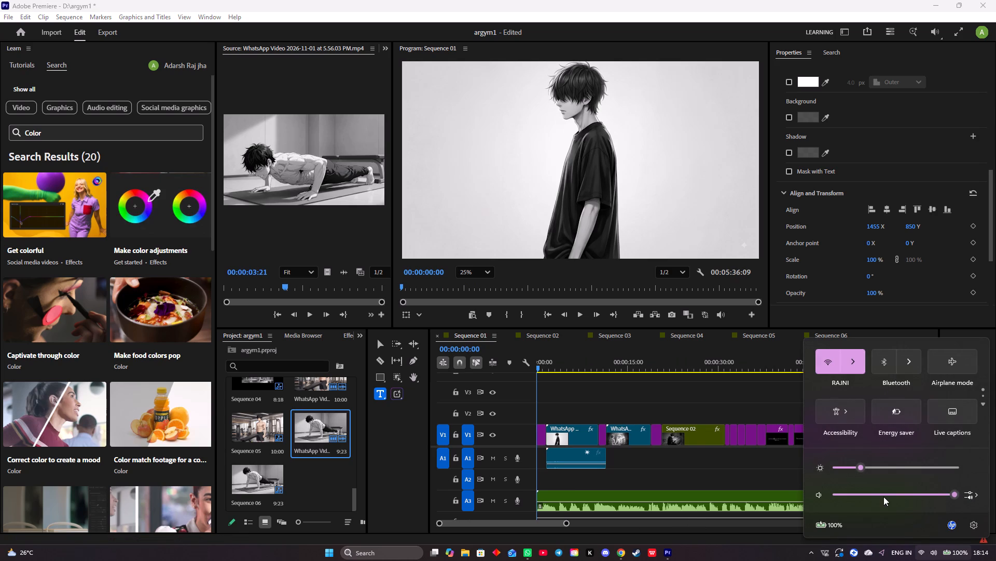
click(940, 494)
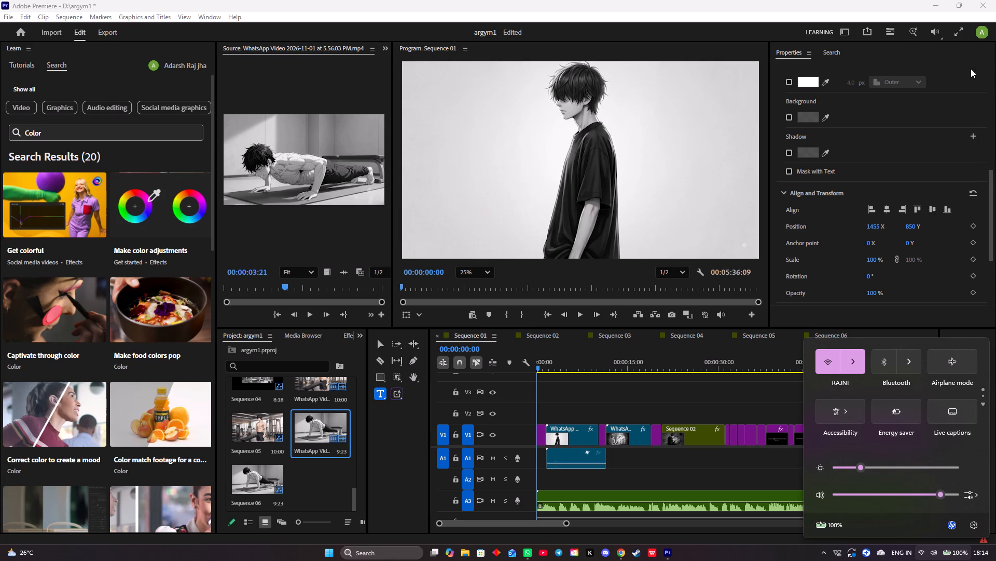
click(957, 35)
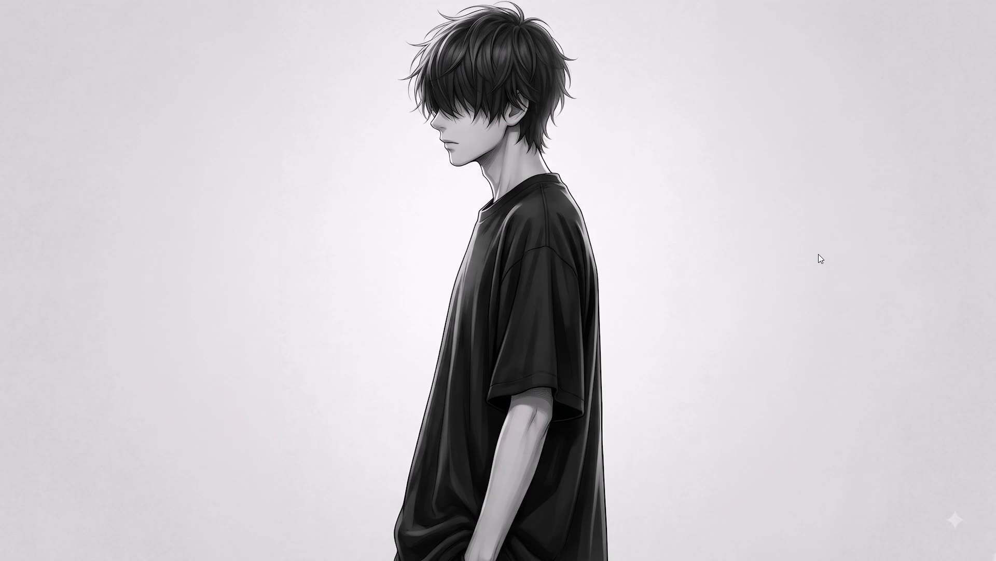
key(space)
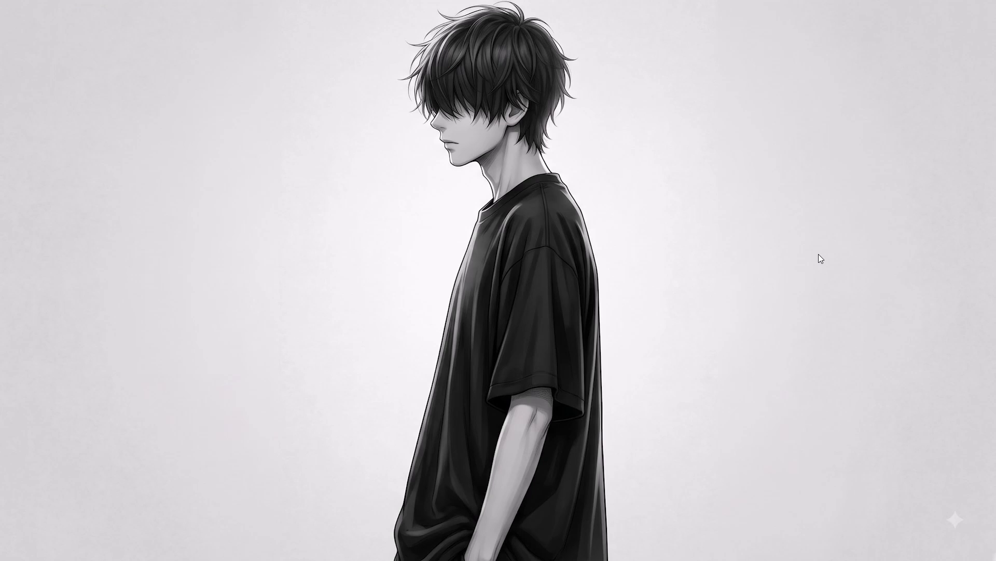